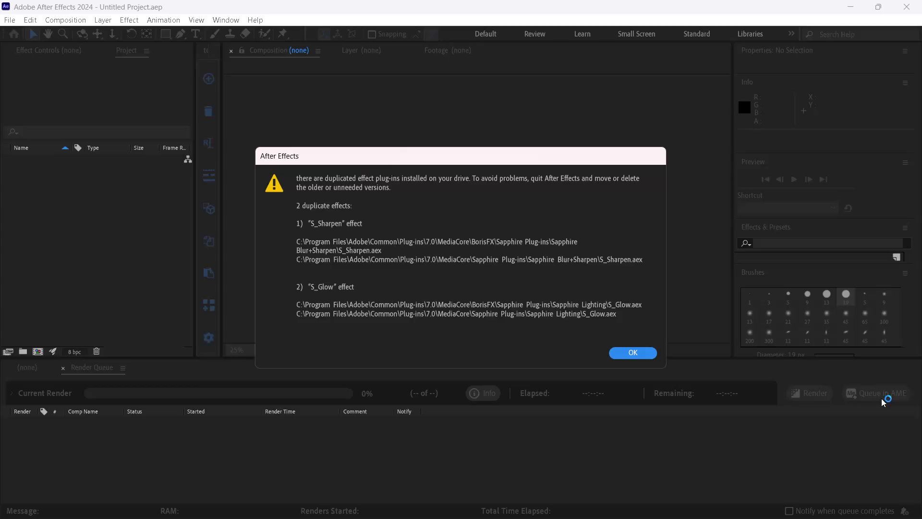
Dismiss the duplicate effect plug-ins warning and open the recent 8.2 MB Untitled Project last used 23 hours ago.
{"action": "left_click", "coordinate": [633, 355]}
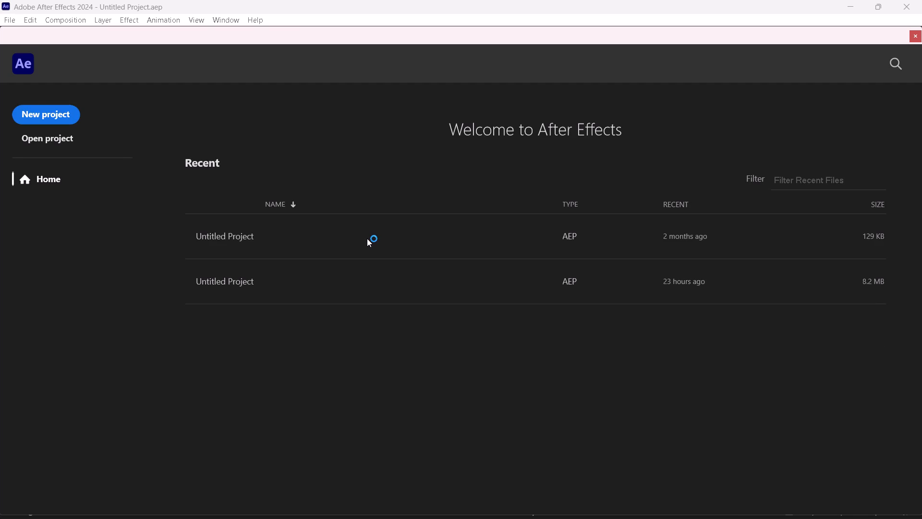
{"action": "left_click", "coordinate": [423, 275]}
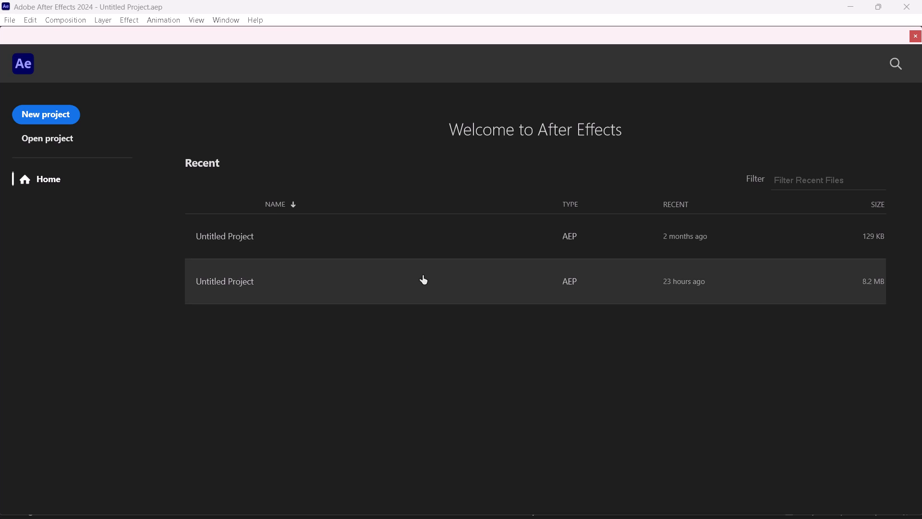
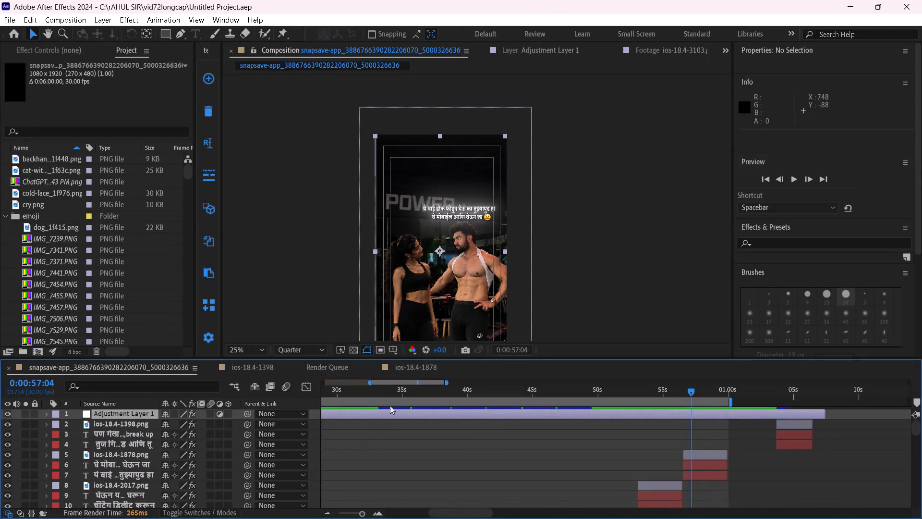
Move the playhead near the composition's start, at 0:00:00:17, and examine the opening caption and emoji layers at the bottom of the layer stack.
{"action": "left_click_drag", "start_coordinate": [409, 393], "coordinate": [276, 418]}
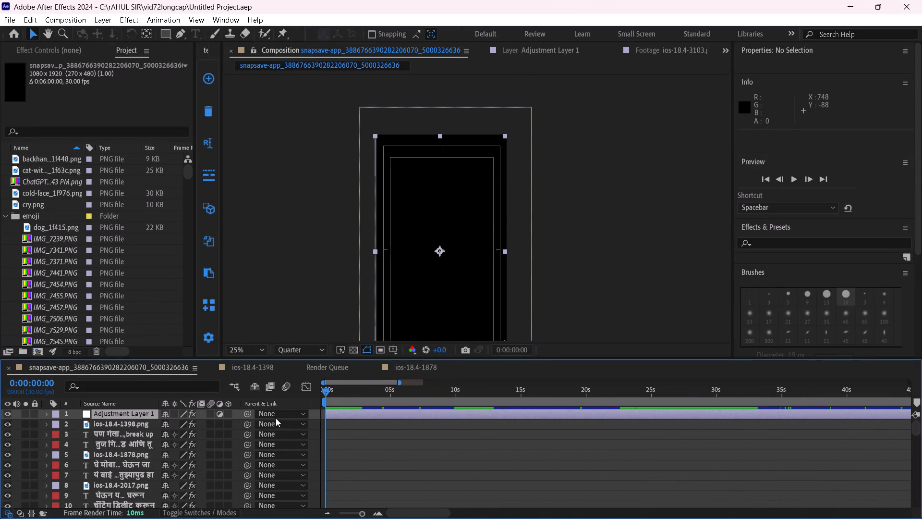
{"action": "left_click_drag", "start_coordinate": [276, 418], "coordinate": [333, 420]}
{"action": "scroll", "coordinate": [323, 470], "scroll_direction": "down", "scroll_amount": 5}
{"action": "scroll", "coordinate": [323, 473], "scroll_direction": "up", "scroll_amount": 1}
{"action": "scroll", "coordinate": [323, 473], "scroll_direction": "down", "scroll_amount": 2}
{"action": "scroll", "coordinate": [323, 473], "scroll_direction": "up", "scroll_amount": 1}
{"action": "scroll", "coordinate": [323, 473], "scroll_direction": "down", "scroll_amount": 5}
{"action": "scroll", "coordinate": [330, 464], "scroll_direction": "up", "scroll_amount": 1}
{"action": "scroll", "coordinate": [330, 464], "scroll_direction": "down", "scroll_amount": 3}
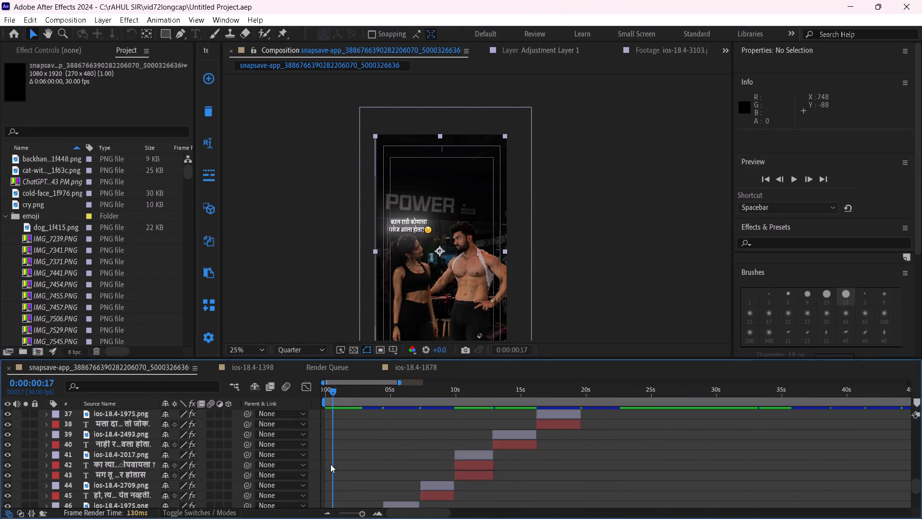
{"action": "scroll", "coordinate": [330, 464], "scroll_direction": "down", "scroll_amount": 5}
{"action": "scroll", "coordinate": [335, 464], "scroll_direction": "up", "scroll_amount": 1}
{"action": "scroll", "coordinate": [334, 468], "scroll_direction": "down", "scroll_amount": 4}
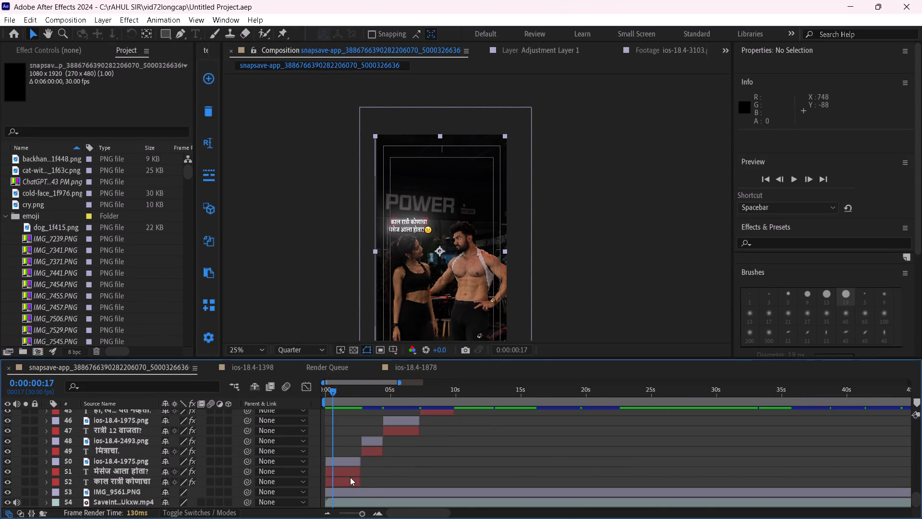
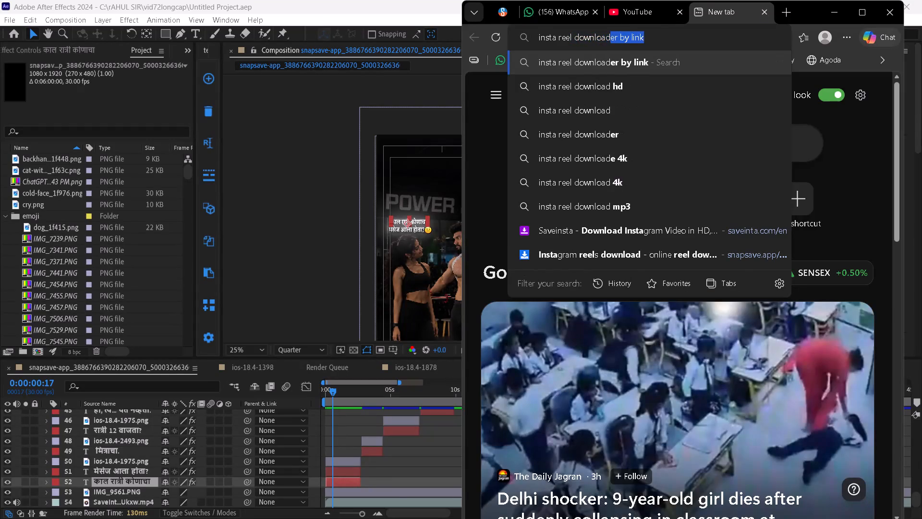
Search the web for "insta reel download hd", open the Saveinsta downloader site, and close the search results page.
{"action": "key", "text": "Return"}
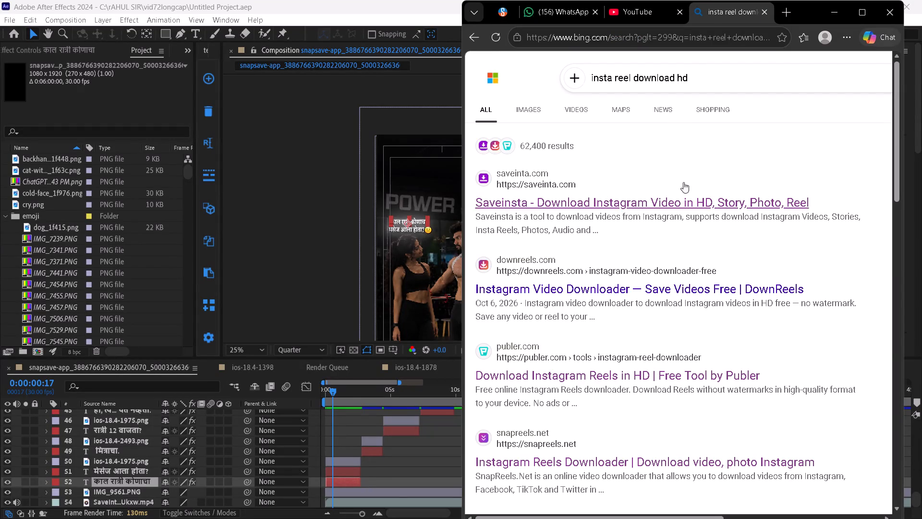
{"action": "left_click", "coordinate": [685, 195]}
{"action": "left_click", "coordinate": [682, 13]}
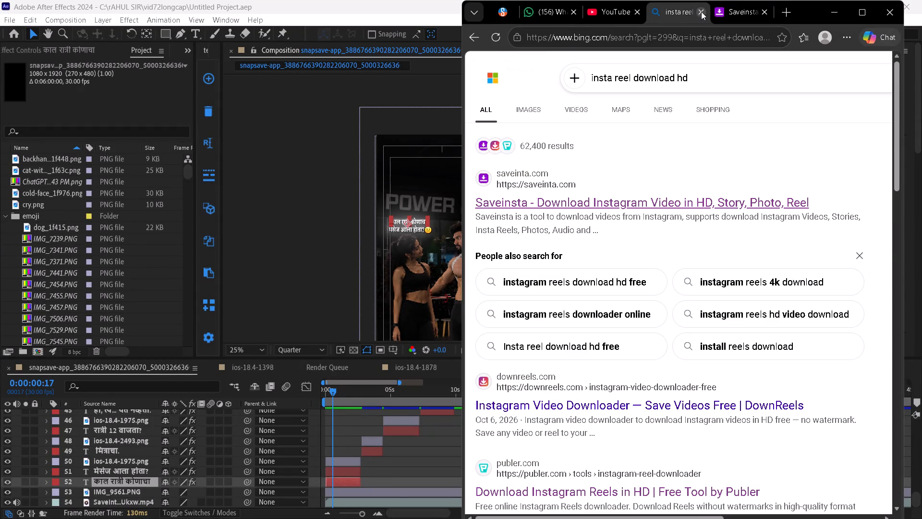
{"action": "left_click", "coordinate": [701, 11]}
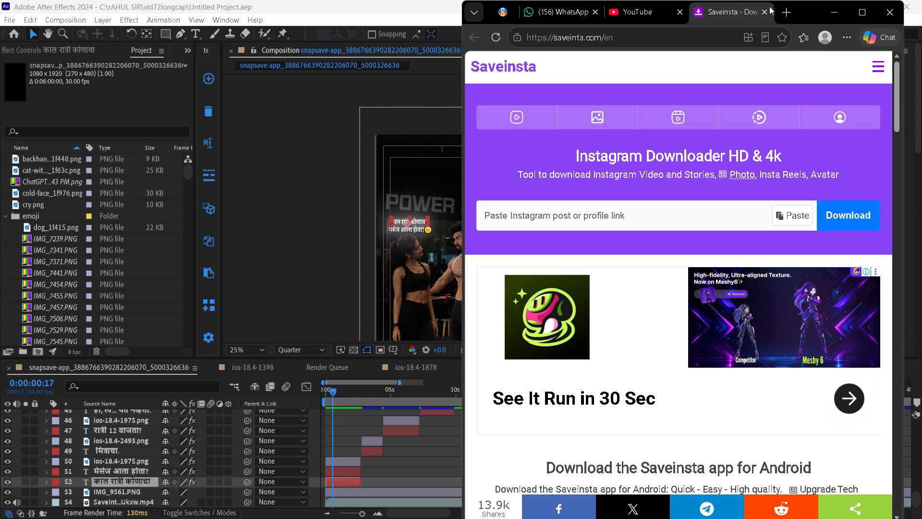
Paste the copied Instagram reel link into Saveinsta and submit it for download.
{"action": "left_click", "coordinate": [703, 212]}
{"action": "right_click", "coordinate": [703, 212]}
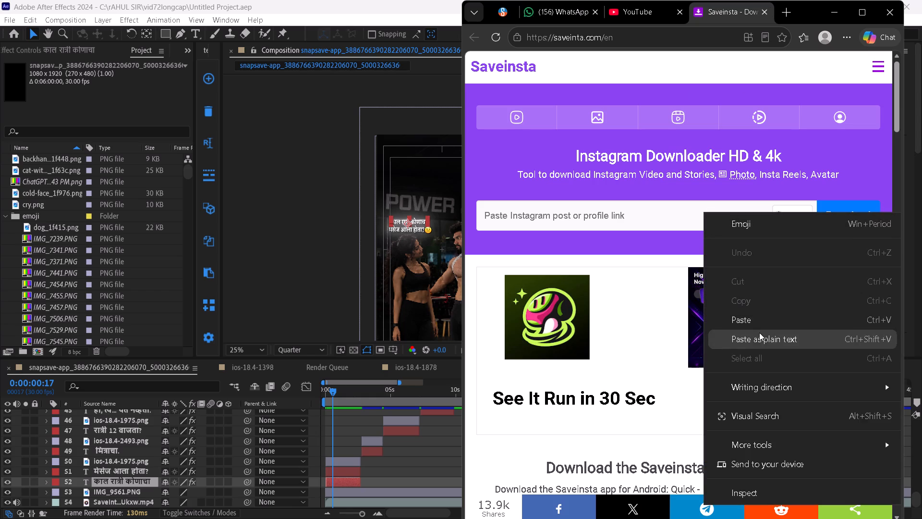
{"action": "left_click", "coordinate": [757, 324]}
{"action": "left_click", "coordinate": [849, 212]}
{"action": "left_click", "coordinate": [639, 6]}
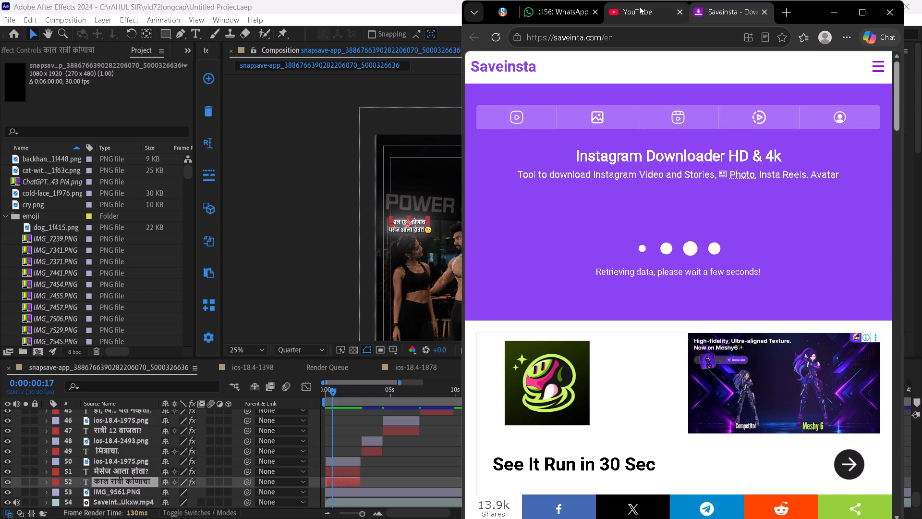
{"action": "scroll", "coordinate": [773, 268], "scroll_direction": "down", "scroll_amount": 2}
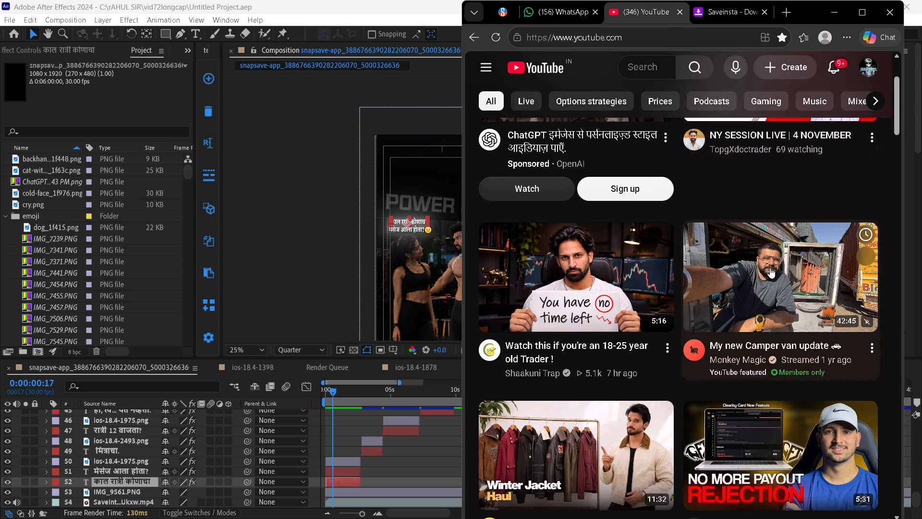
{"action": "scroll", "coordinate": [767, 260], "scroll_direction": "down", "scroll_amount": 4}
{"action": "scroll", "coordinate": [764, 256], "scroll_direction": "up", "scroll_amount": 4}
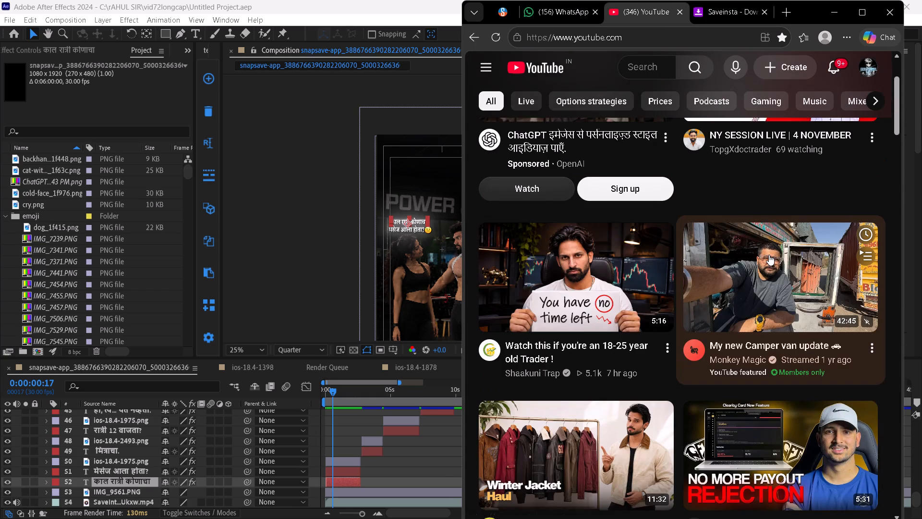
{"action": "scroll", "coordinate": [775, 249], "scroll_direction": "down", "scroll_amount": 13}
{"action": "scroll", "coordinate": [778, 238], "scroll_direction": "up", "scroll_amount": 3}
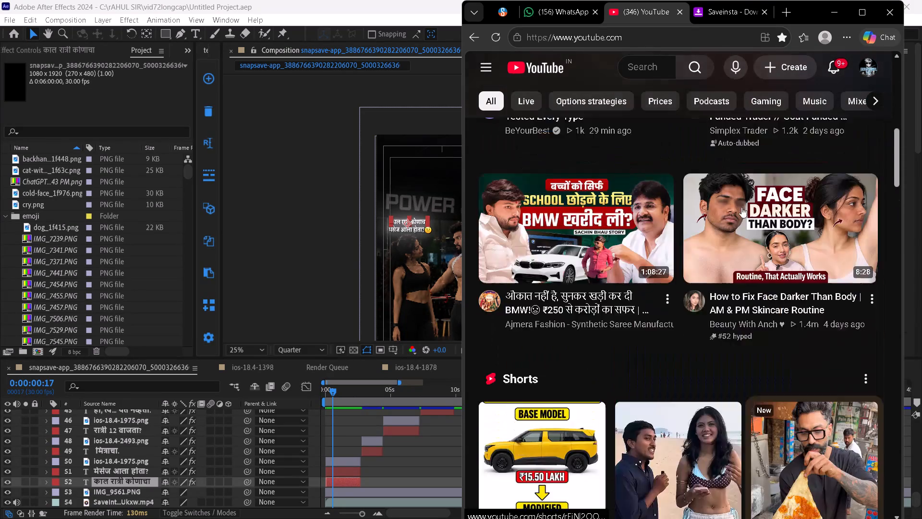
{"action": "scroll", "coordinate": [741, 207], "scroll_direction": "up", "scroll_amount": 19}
Return to Saveinsta, dismiss the Discover more pop-up, and download the retrieved reel video.
{"action": "left_click", "coordinate": [734, 17]}
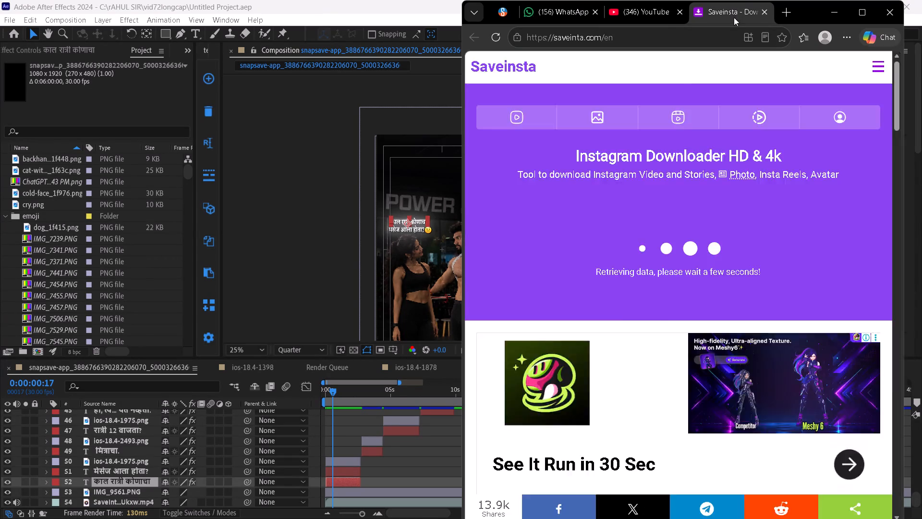
{"action": "left_click", "coordinate": [766, 193]}
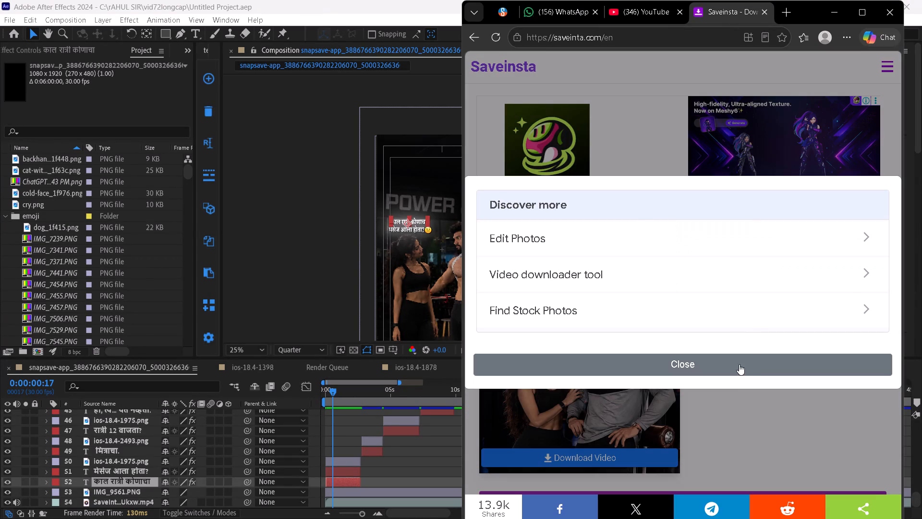
{"action": "left_click", "coordinate": [739, 364]}
{"action": "left_click", "coordinate": [593, 445]}
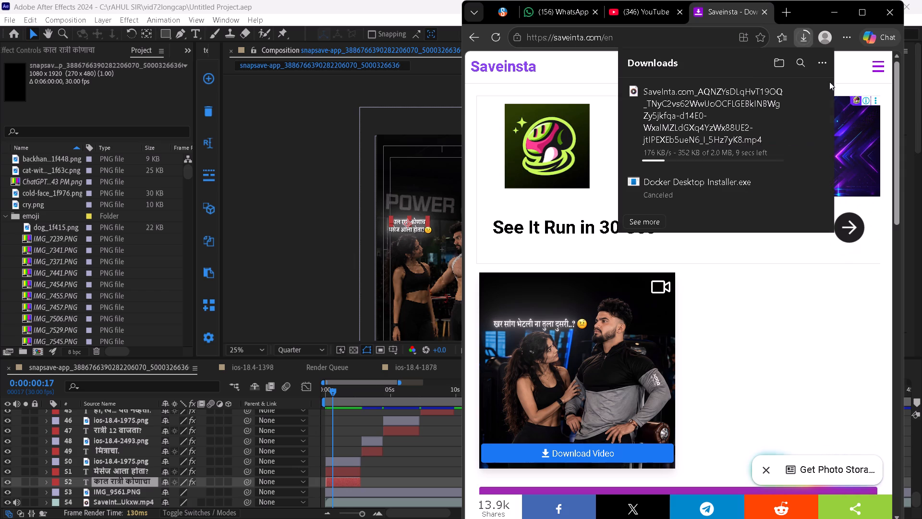
Import the downloaded SaveInta MP4 into the After Effects project, among the emoji folder's items.
{"action": "left_click_drag", "start_coordinate": [708, 118], "coordinate": [71, 319]}
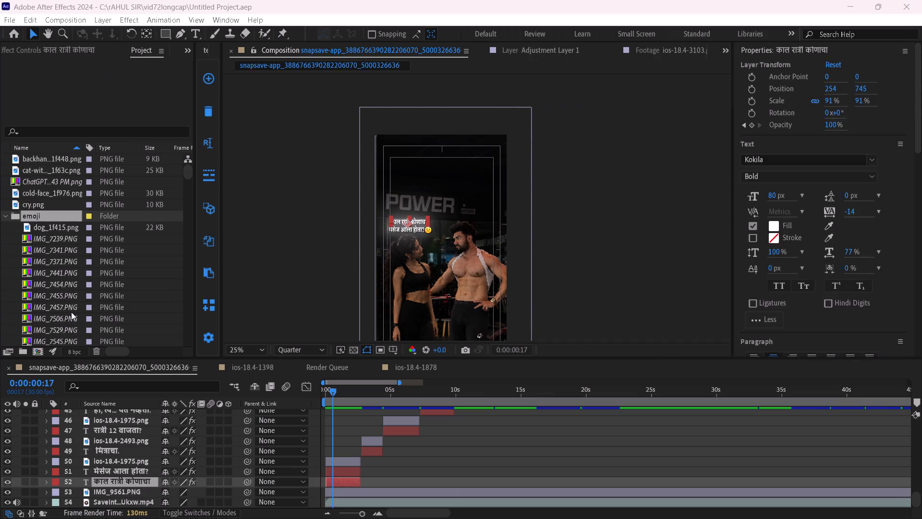
Add the imported SaveInta video ending in 7yK8.mp4 from the project files to the bottom of the composition's layer stack.
{"action": "scroll", "coordinate": [55, 279], "scroll_direction": "down", "scroll_amount": 4}
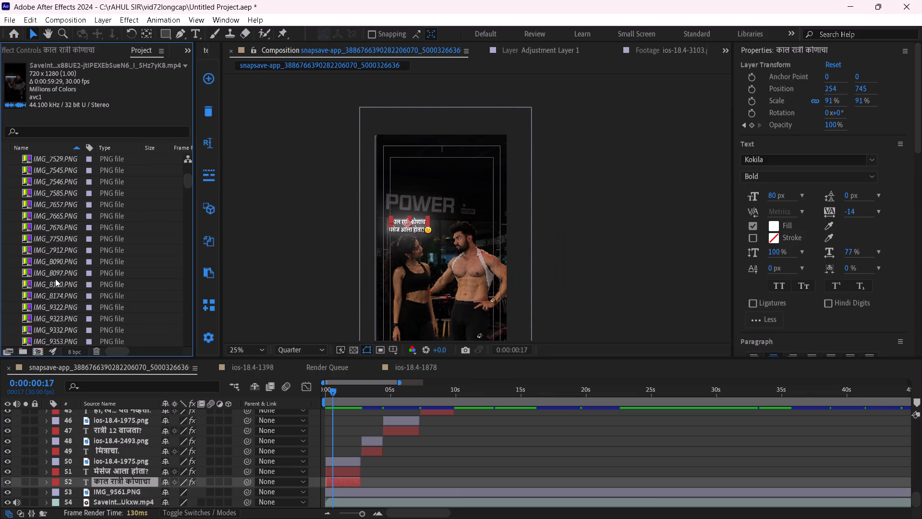
{"action": "scroll", "coordinate": [55, 279], "scroll_direction": "down", "scroll_amount": 10}
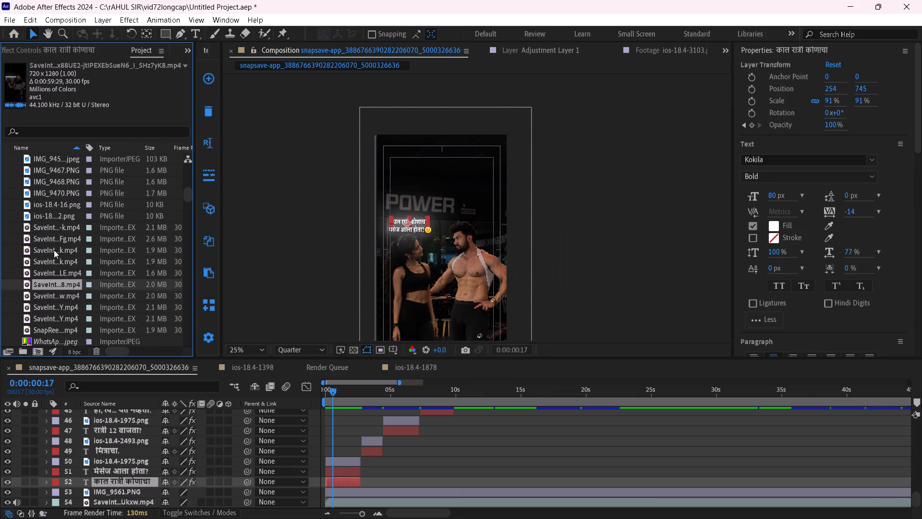
{"action": "left_click_drag", "start_coordinate": [54, 250], "coordinate": [233, 504]}
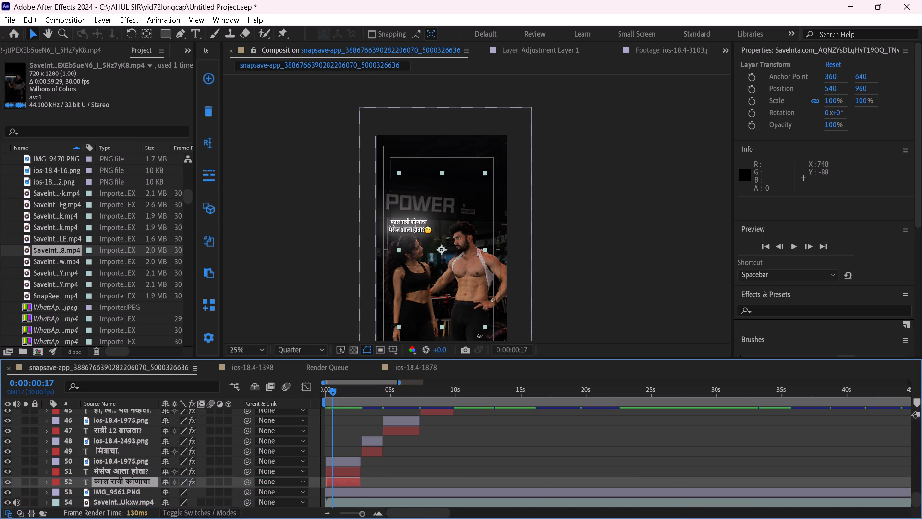
Delete the old SaveInta video layer ending in Ukxw.mp4 from the composition.
{"action": "left_click", "coordinate": [435, 490]}
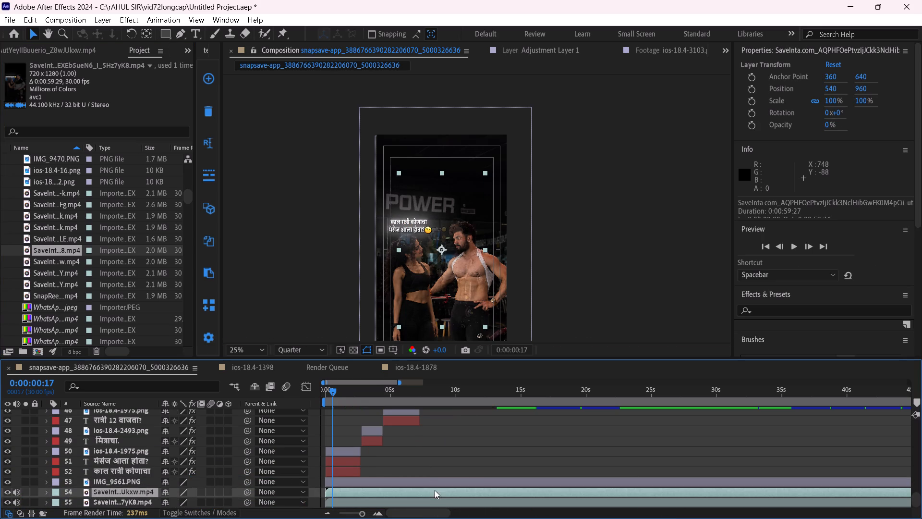
{"action": "key", "text": "BackSpace"}
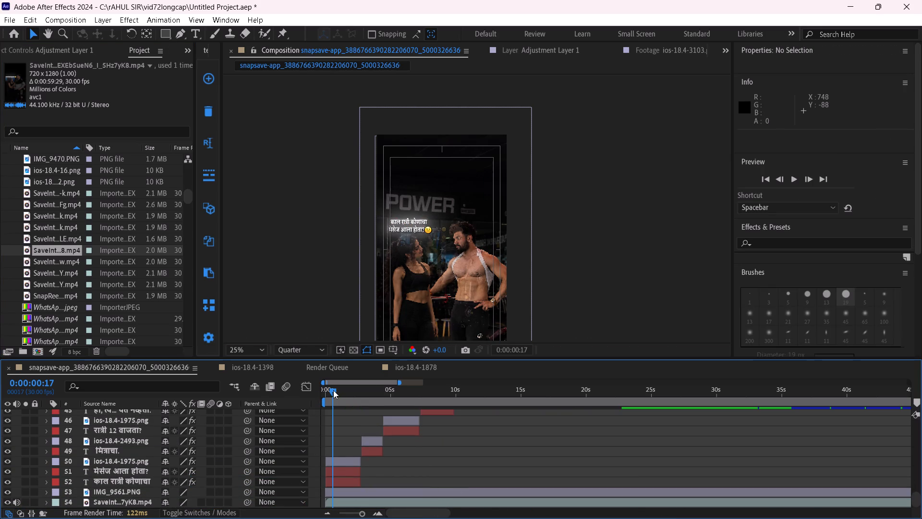
Set the opacity of the bottom video layer ending in 7yK8.mp4 to 0% and check the opening frames up to 0:00:00:22.
{"action": "left_click_drag", "start_coordinate": [333, 390], "coordinate": [327, 393]}
{"action": "scroll", "coordinate": [214, 504], "scroll_direction": "down", "scroll_amount": 5}
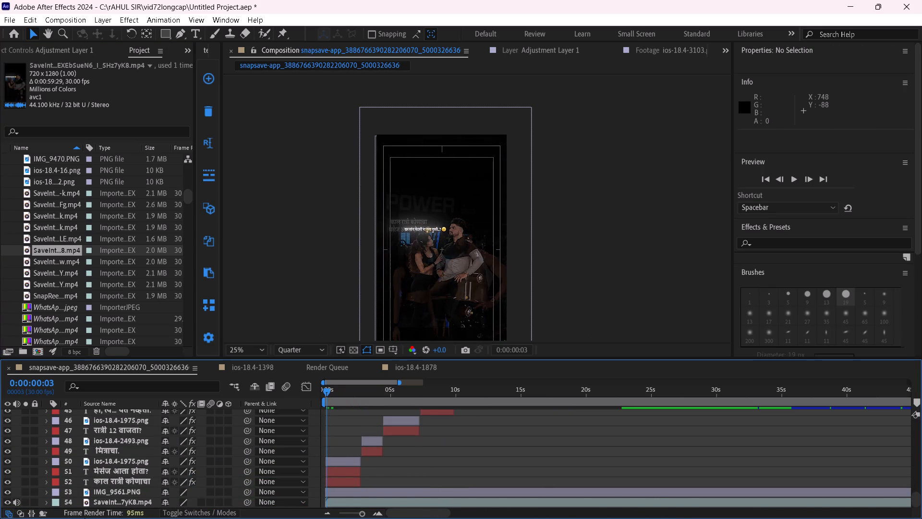
{"action": "left_click", "coordinate": [45, 503]}
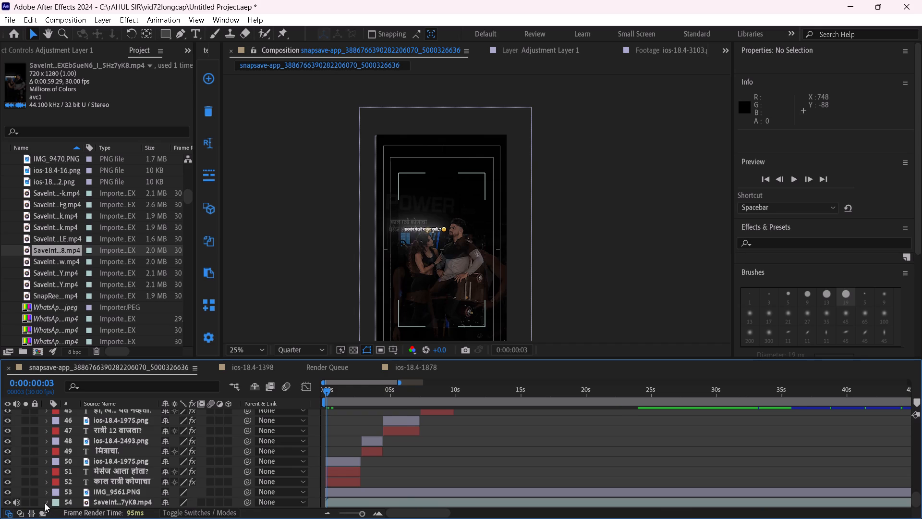
{"action": "left_click", "coordinate": [65, 492]}
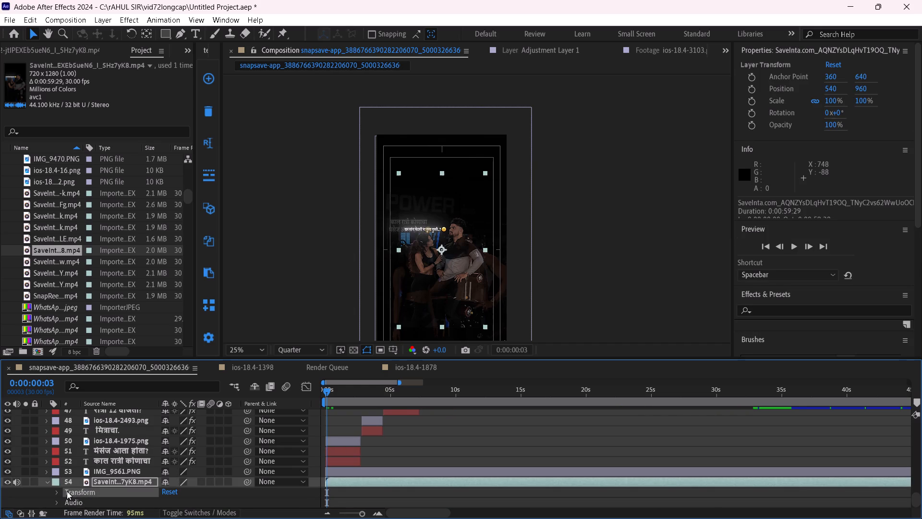
{"action": "left_click", "coordinate": [58, 493]}
{"action": "left_click", "coordinate": [175, 503]}
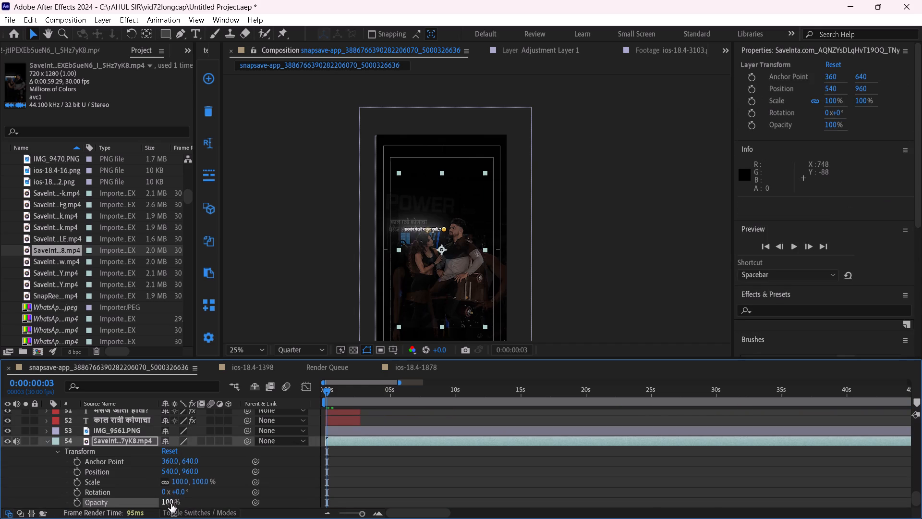
{"action": "left_click_drag", "start_coordinate": [167, 504], "coordinate": [87, 502]}
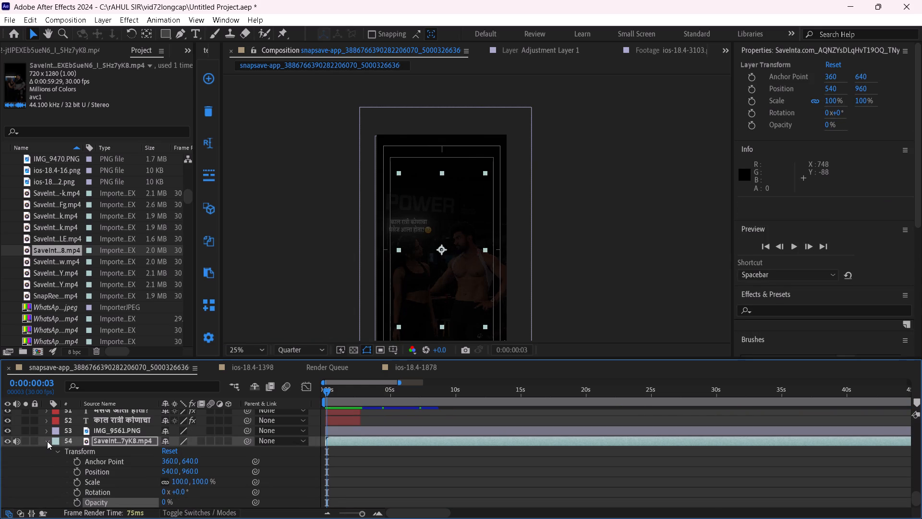
{"action": "left_click", "coordinate": [47, 441]}
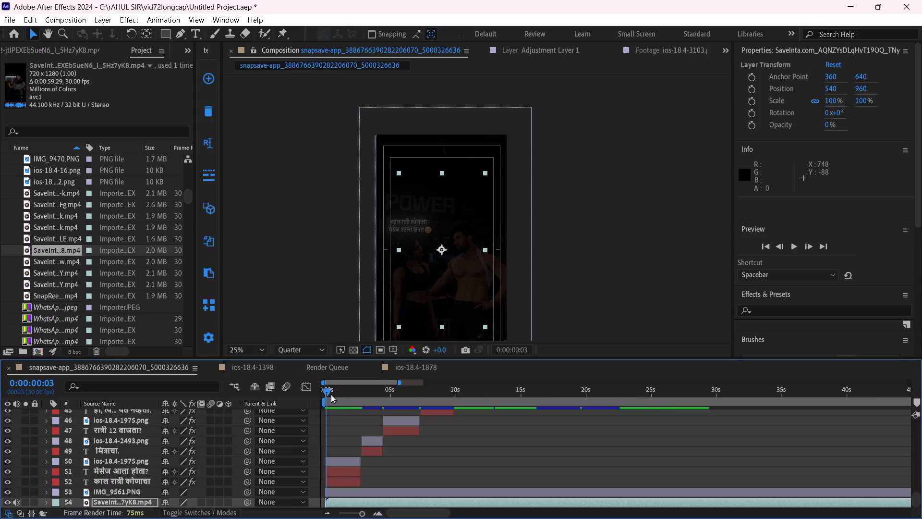
{"action": "left_click_drag", "start_coordinate": [330, 395], "coordinate": [339, 393]}
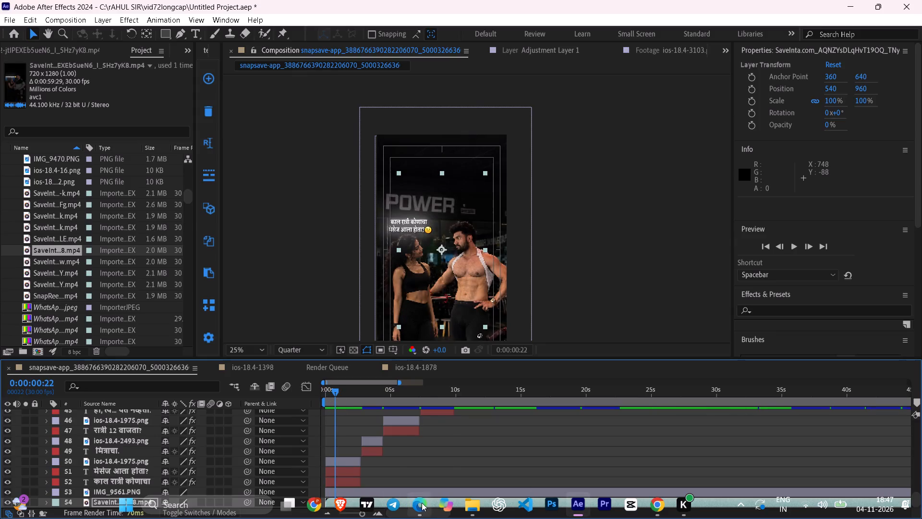
Switch to the web browser with the Saveinsta page of the downloaded source video.
{"action": "left_click", "coordinate": [420, 441]}
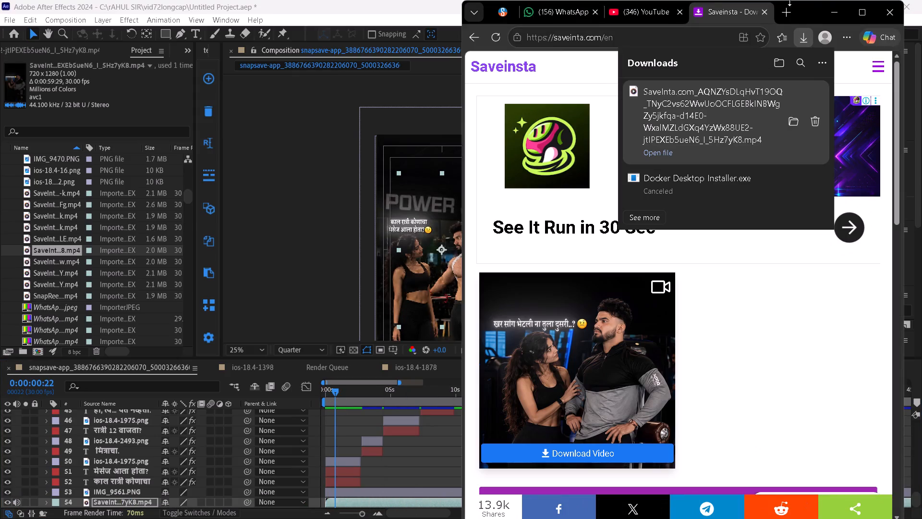
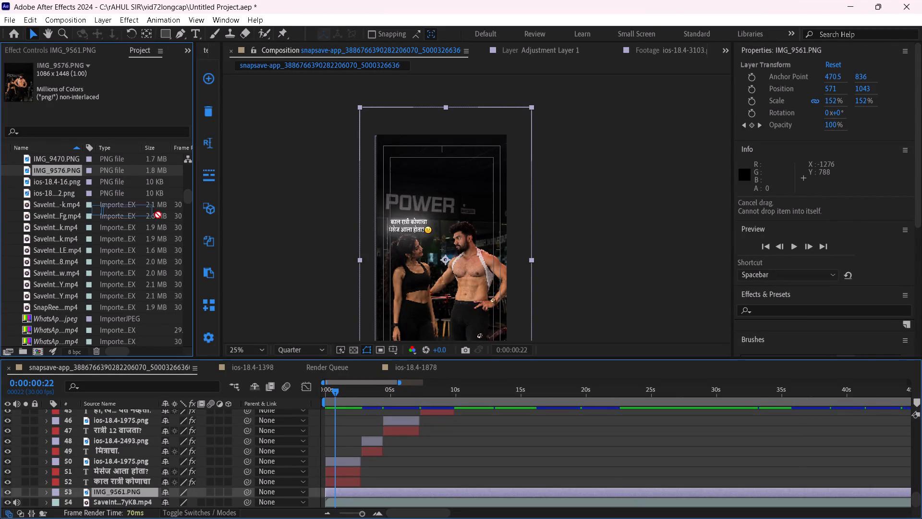
Replace the source of the background photo layer IMG_9561.PNG with IMG_9576.PNG from the project files.
{"action": "left_click_drag", "start_coordinate": [158, 215], "coordinate": [497, 486], "text": "alt"}
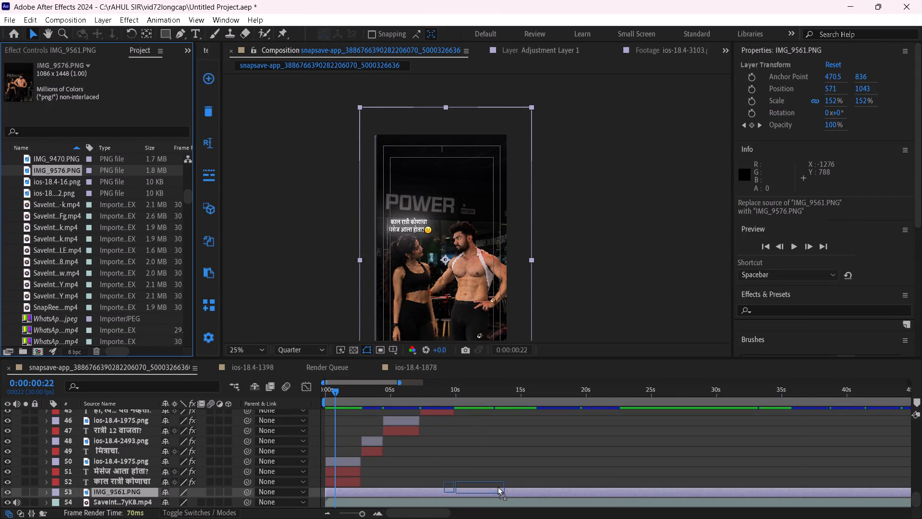
{"action": "left_click_drag", "start_coordinate": [497, 486], "coordinate": [498, 489], "text": "alt"}
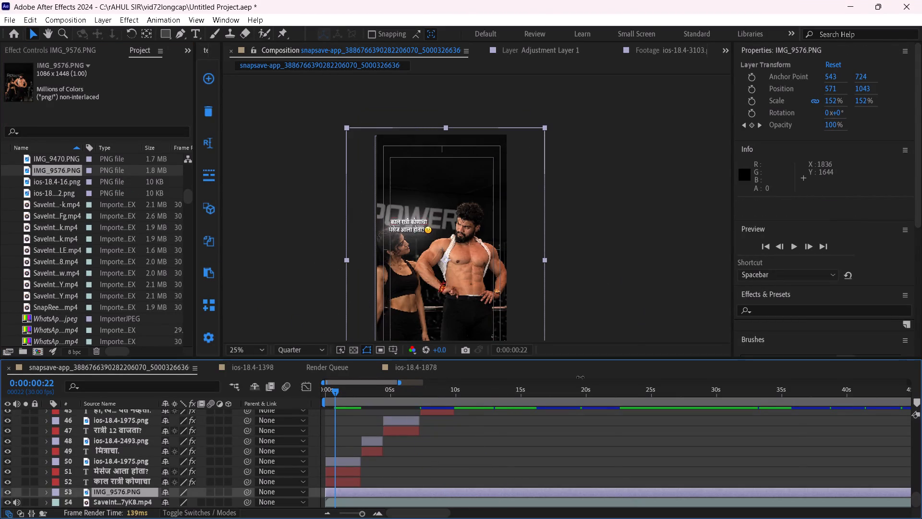
Reframe the IMG_9576.PNG background layer by scaling it to 139% and positioning it at 613, 985.
{"action": "scroll", "coordinate": [549, 292], "scroll_direction": "down", "scroll_amount": 1}
{"action": "left_click_drag", "start_coordinate": [863, 99], "coordinate": [860, 101]}
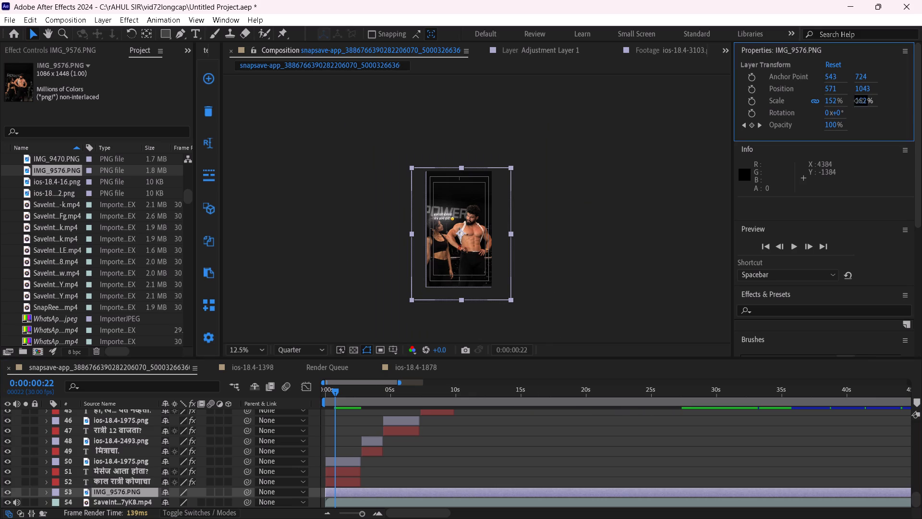
{"action": "left_click_drag", "start_coordinate": [860, 101], "coordinate": [856, 102]}
{"action": "left_click_drag", "start_coordinate": [861, 86], "coordinate": [855, 87]}
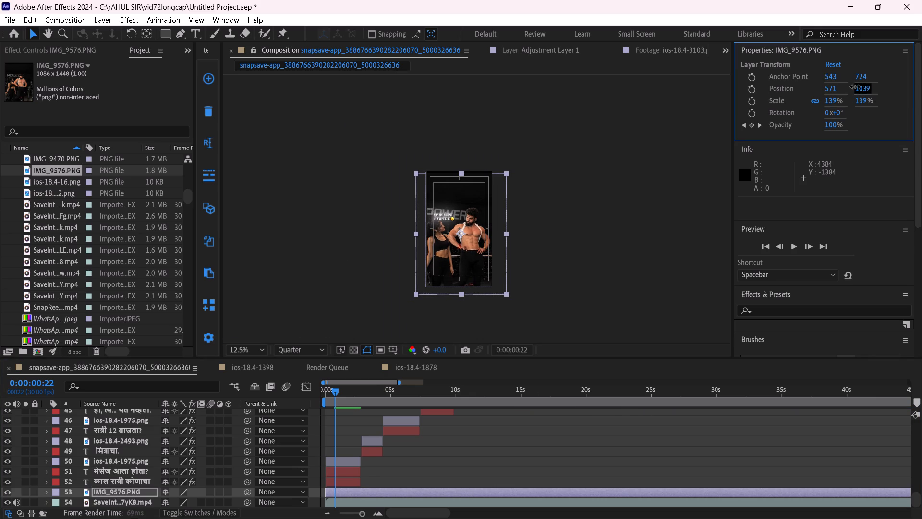
{"action": "left_click_drag", "start_coordinate": [855, 87], "coordinate": [824, 86]}
{"action": "left_click_drag", "start_coordinate": [833, 87], "coordinate": [860, 87]}
{"action": "scroll", "coordinate": [557, 244], "scroll_direction": "up", "scroll_amount": 1}
{"action": "scroll", "coordinate": [557, 244], "scroll_direction": "down", "scroll_amount": 1}
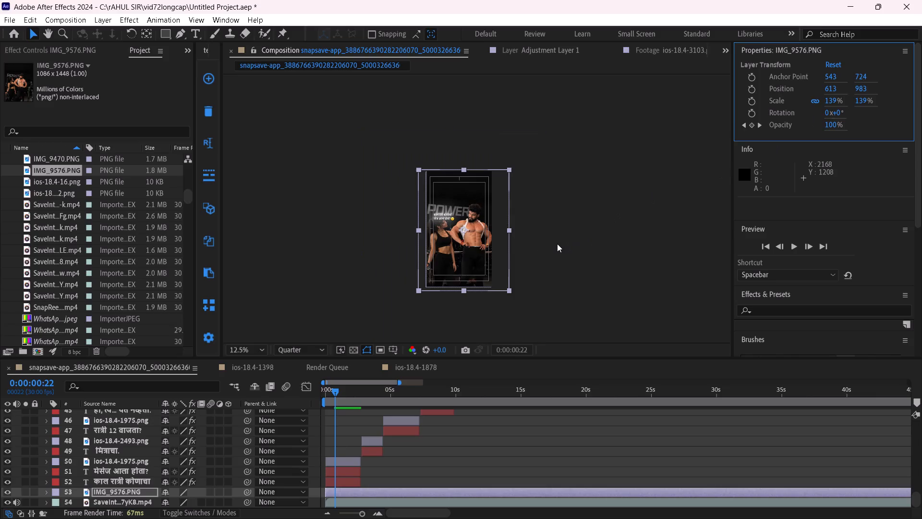
{"action": "scroll", "coordinate": [557, 239], "scroll_direction": "up", "scroll_amount": 1}
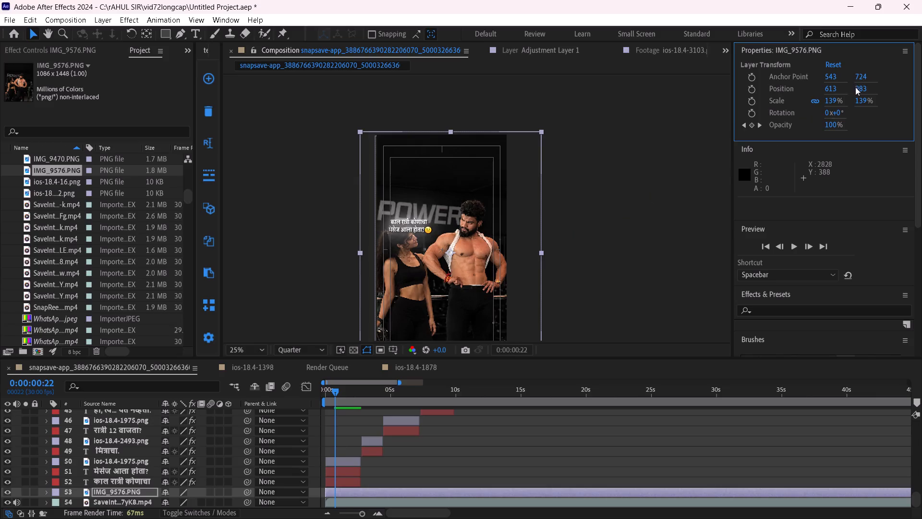
{"action": "left_click_drag", "start_coordinate": [857, 87], "coordinate": [862, 85]}
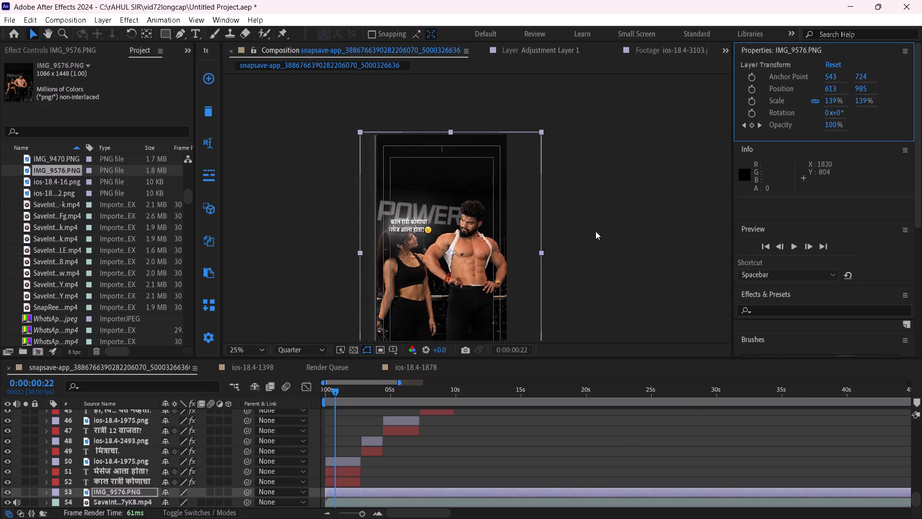
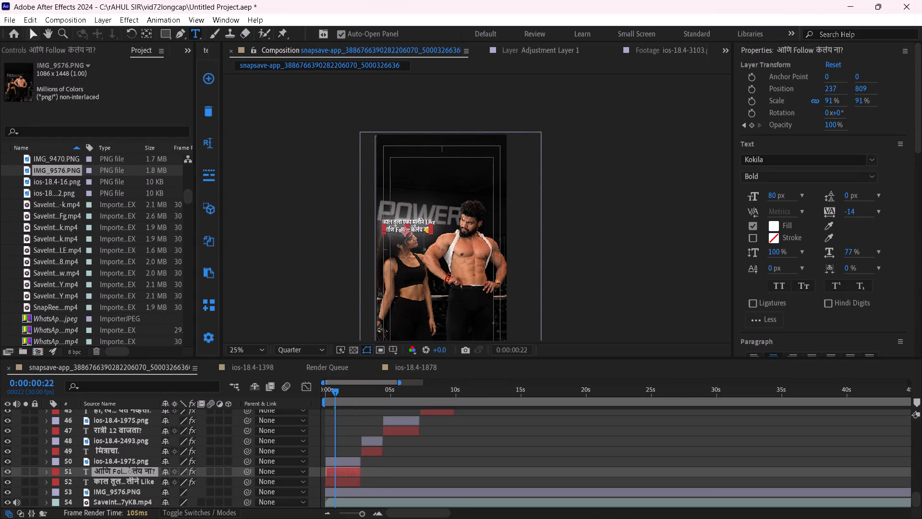
Move the opening two-line caption and its emoji together up onto the POWER lettering, with the Follow line at about 261, 709.
{"action": "left_click", "coordinate": [346, 463]}
{"action": "left_click", "coordinate": [352, 482], "text": "shift"}
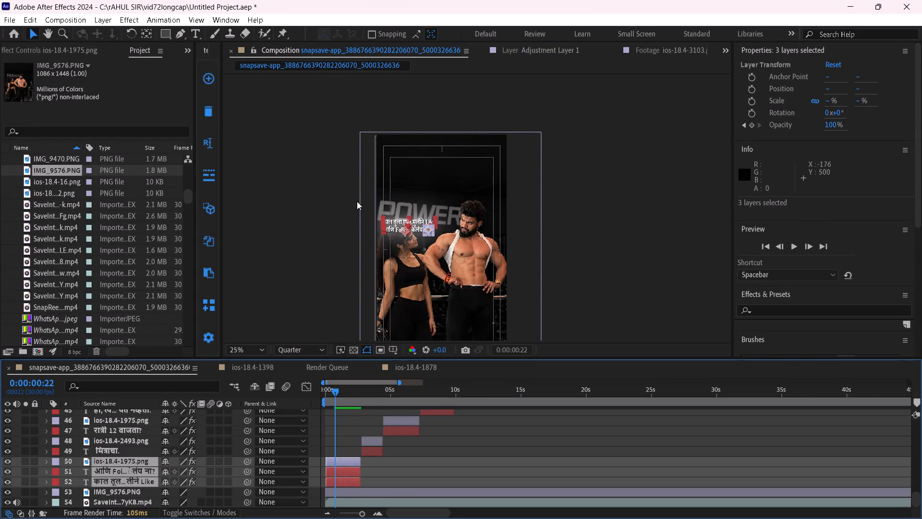
{"action": "left_click_drag", "start_coordinate": [414, 227], "coordinate": [412, 212]}
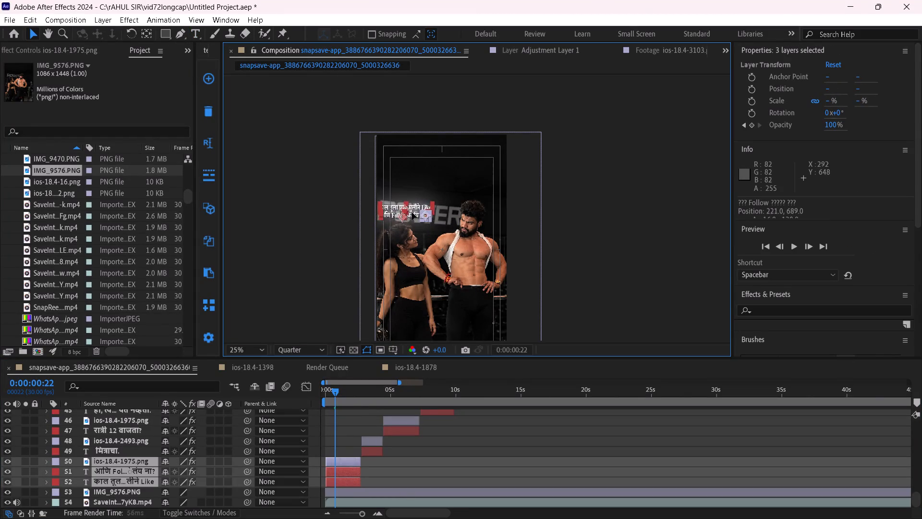
{"action": "left_click_drag", "start_coordinate": [412, 212], "coordinate": [418, 213]}
{"action": "left_click", "coordinate": [419, 215]}
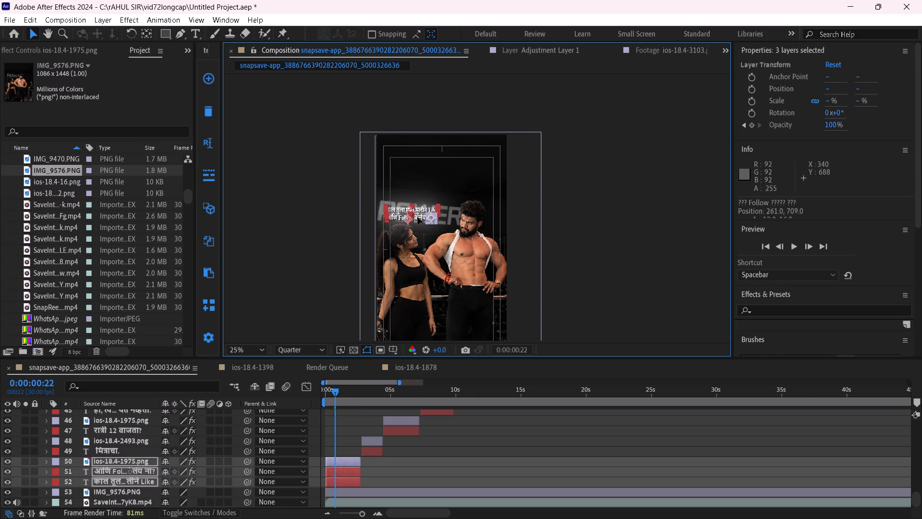
{"action": "left_click_drag", "start_coordinate": [618, 241], "coordinate": [611, 244]}
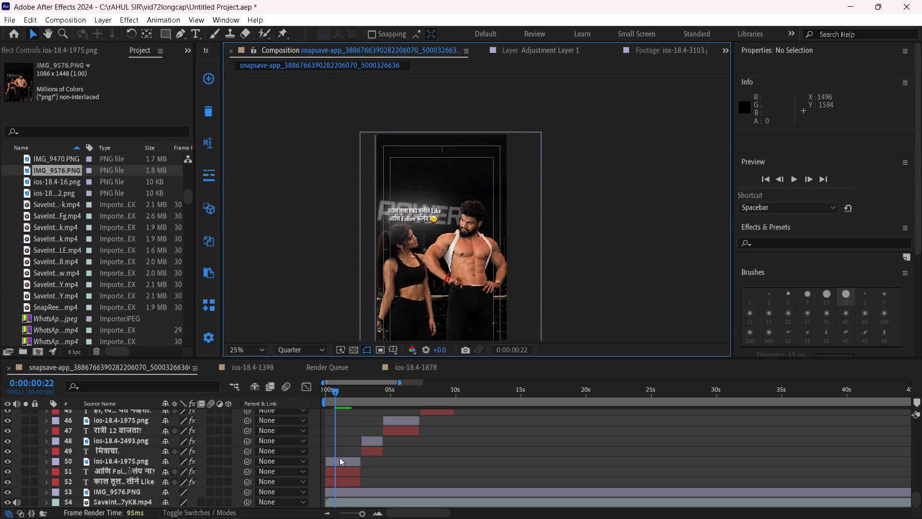
Shift the opening caption's emoji layer, ios-18.4-1975.png, horizontally to X position 533 so it clears the Follow line's text.
{"action": "left_click", "coordinate": [338, 459]}
{"action": "left_click_drag", "start_coordinate": [828, 87], "coordinate": [868, 81]}
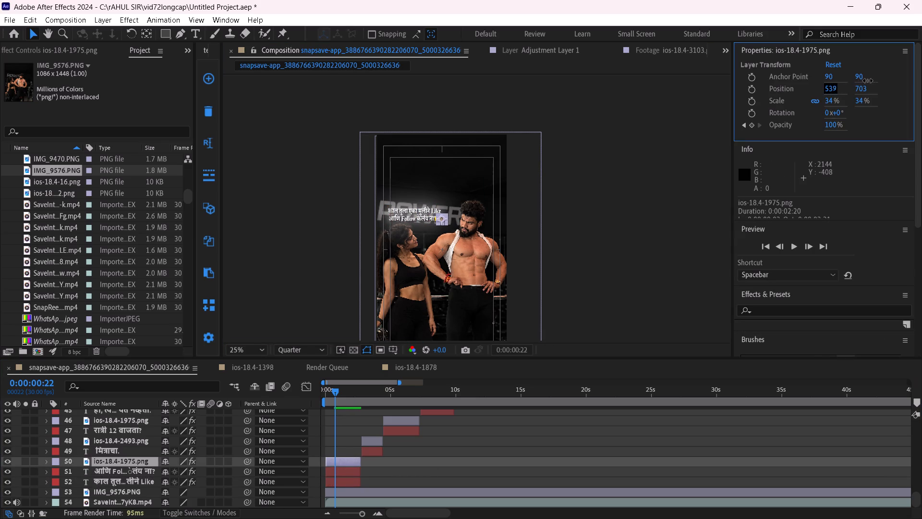
{"action": "left_click_drag", "start_coordinate": [868, 81], "coordinate": [861, 83]}
{"action": "left_click", "coordinate": [572, 236]}
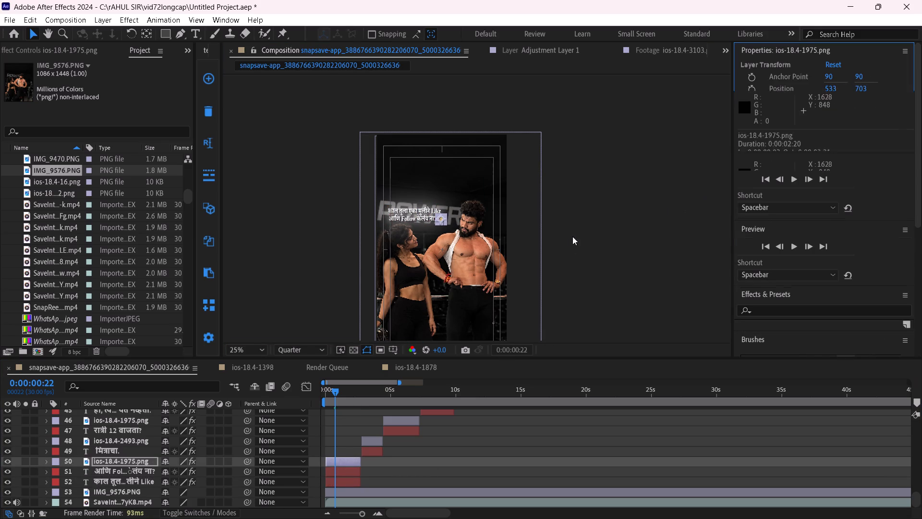
Nudge the opening caption's two text layers and its emoji slightly left together within the frame.
{"action": "left_click", "coordinate": [361, 464]}
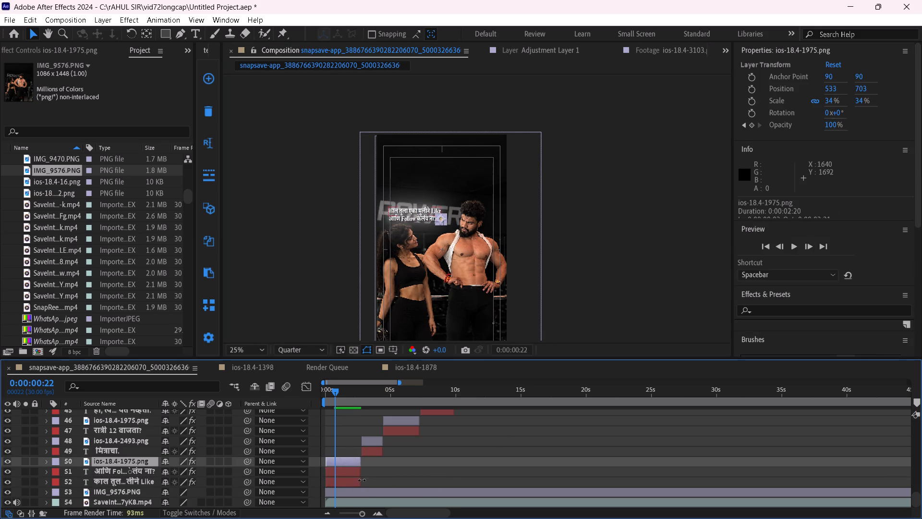
{"action": "left_click", "coordinate": [362, 480], "text": "shift"}
{"action": "left_click_drag", "start_coordinate": [828, 89], "coordinate": [816, 93]}
{"action": "left_click", "coordinate": [675, 186]}
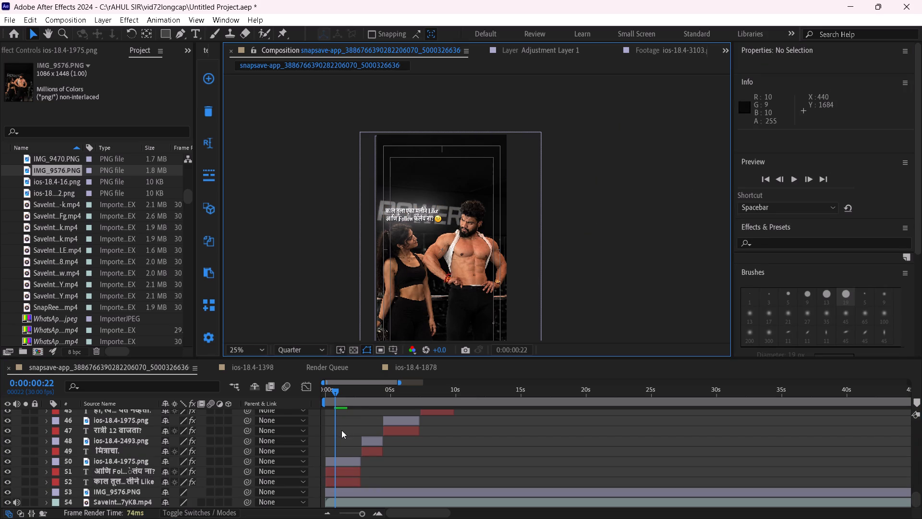
Move the playhead to about 0:00:02:24, where the second caption begins.
{"action": "left_click_drag", "start_coordinate": [362, 391], "coordinate": [365, 391]}
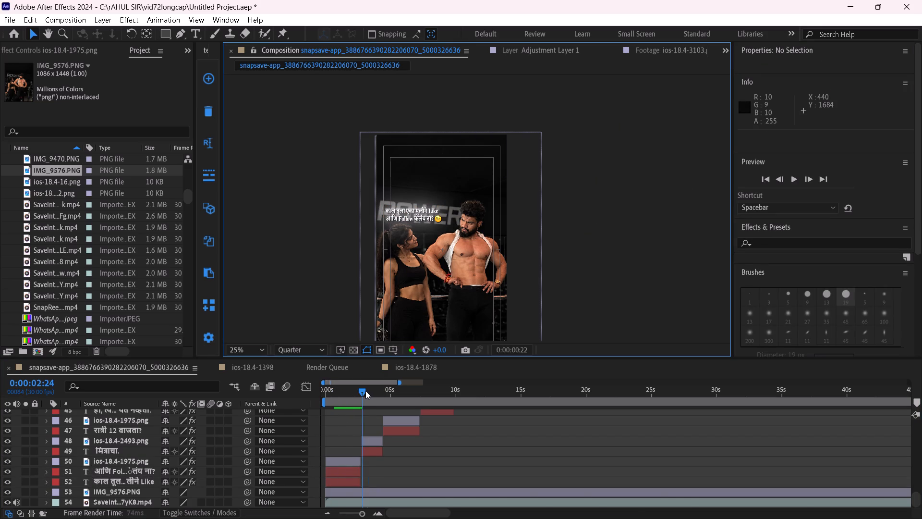
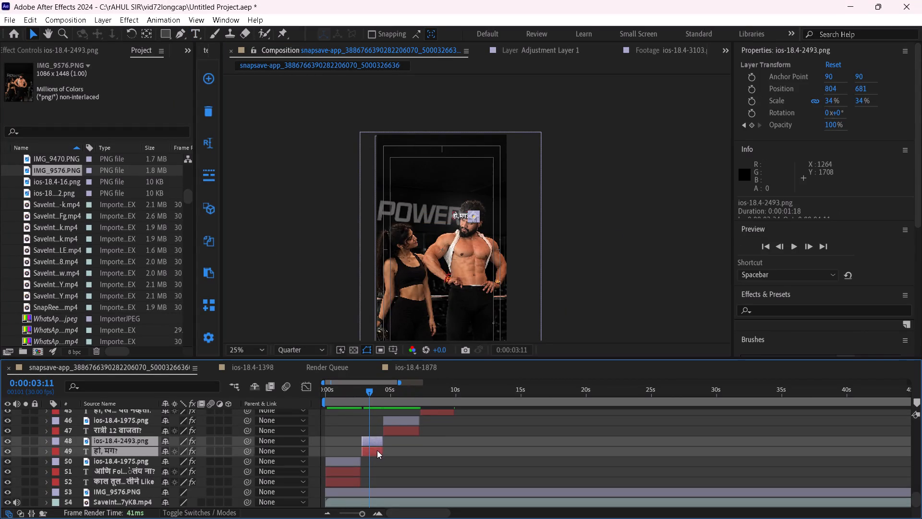
Move the second caption, हो, मग?, and its emoji ios-18.4-2493.png together up and slightly right to just above the man's hair.
{"action": "left_click_drag", "start_coordinate": [474, 215], "coordinate": [476, 200]}
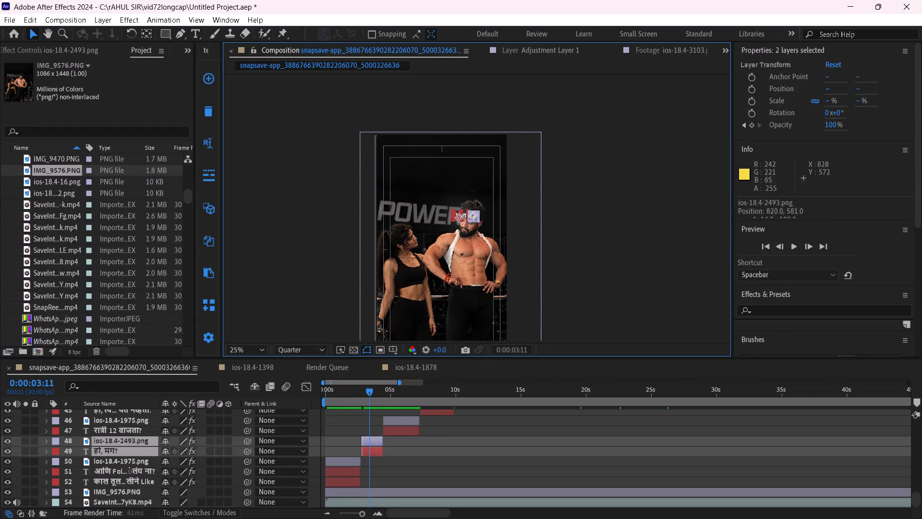
{"action": "left_click_drag", "start_coordinate": [476, 200], "coordinate": [484, 197]}
{"action": "left_click_drag", "start_coordinate": [656, 205], "coordinate": [650, 205]}
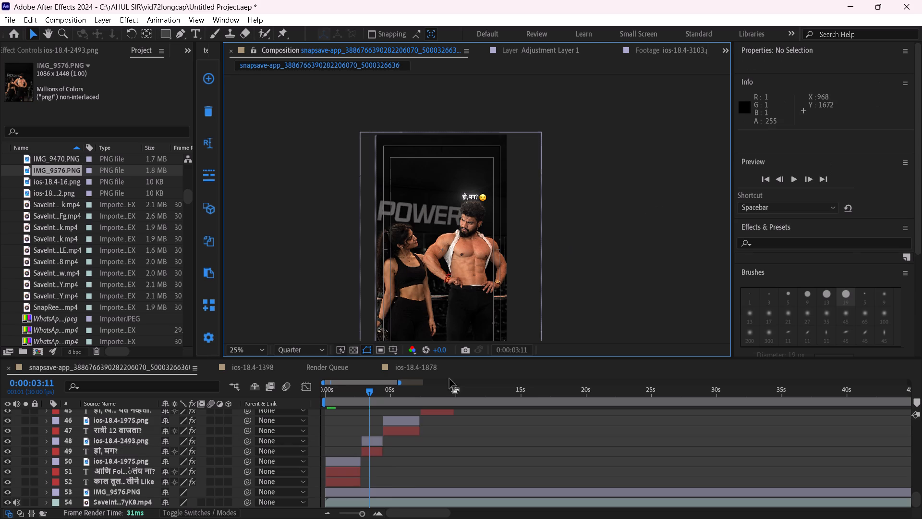
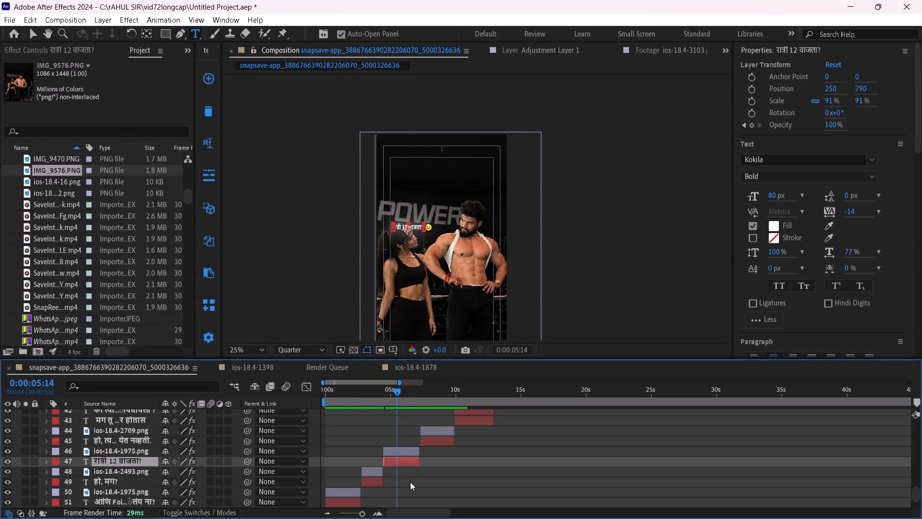
Replace the third caption's text, रात्री 12 वाजता?, with the copied line कोण आहे ती सटवी ?
{"action": "double_click", "coordinate": [412, 462]}
{"action": "key", "text": "BackSpace"}
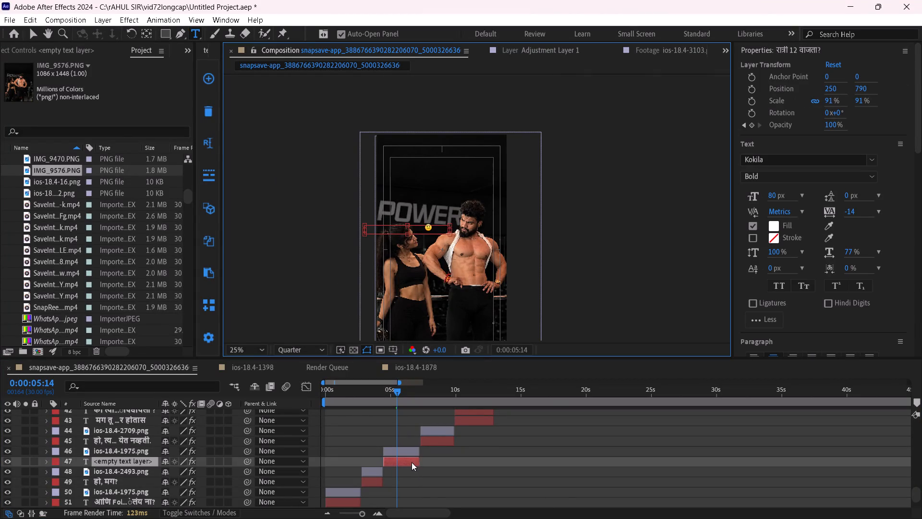
{"action": "key", "text": "ctrl+v"}
{"action": "left_click", "coordinate": [34, 32]}
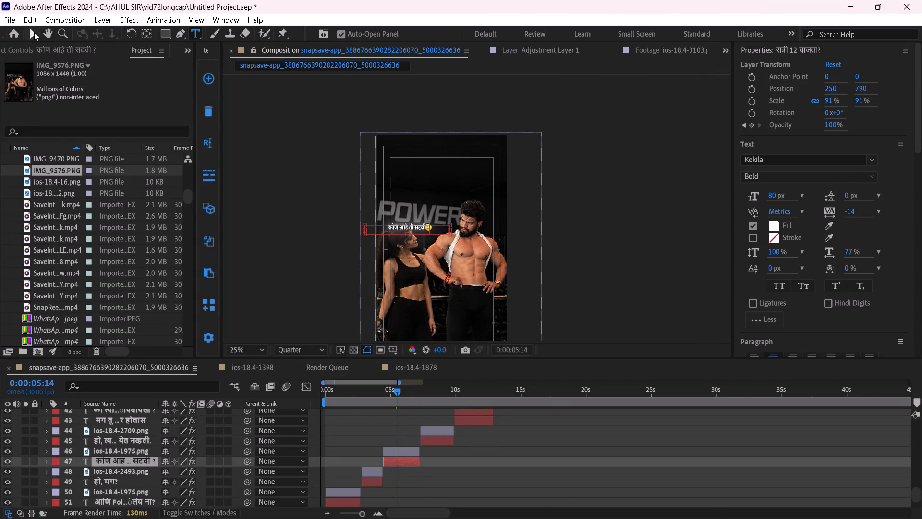
Move the third caption and its emoji ios-18.4-1975.png together up and slightly left to just above the woman's head.
{"action": "left_click", "coordinate": [396, 451], "text": "ctrl"}
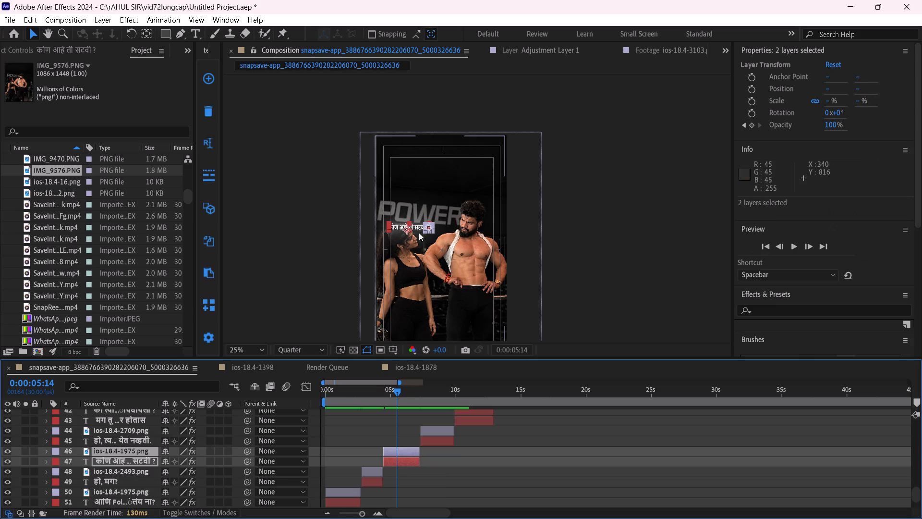
{"action": "left_click_drag", "start_coordinate": [419, 229], "coordinate": [416, 221]}
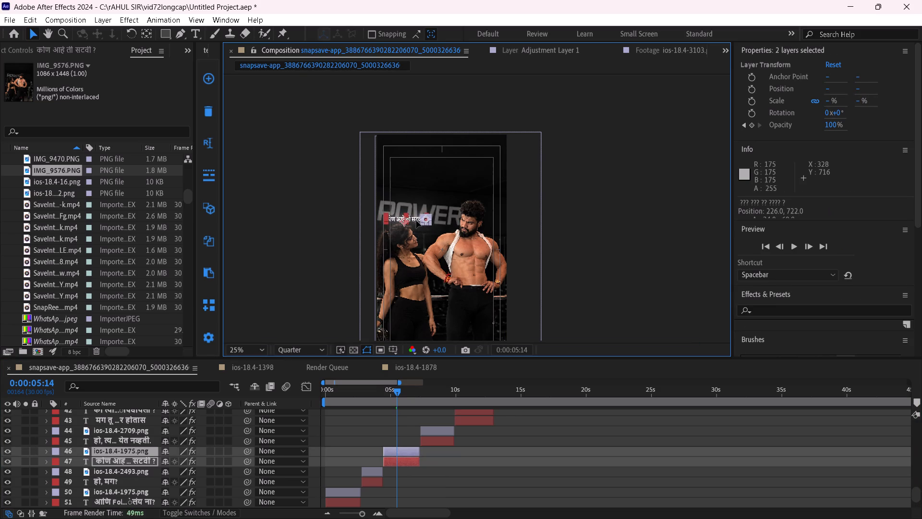
{"action": "left_click_drag", "start_coordinate": [416, 221], "coordinate": [417, 221]}
{"action": "left_click_drag", "start_coordinate": [667, 238], "coordinate": [666, 243]}
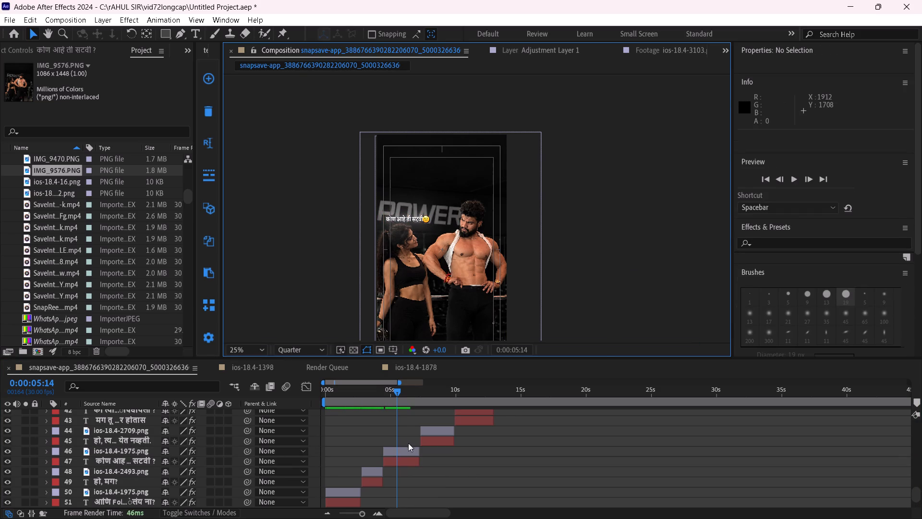
Shift the third caption's emoji ios-18.4-1975.png right to X position 455 so it clears the caption's question mark.
{"action": "left_click", "coordinate": [410, 450]}
{"action": "left_click_drag", "start_coordinate": [830, 91], "coordinate": [867, 86]}
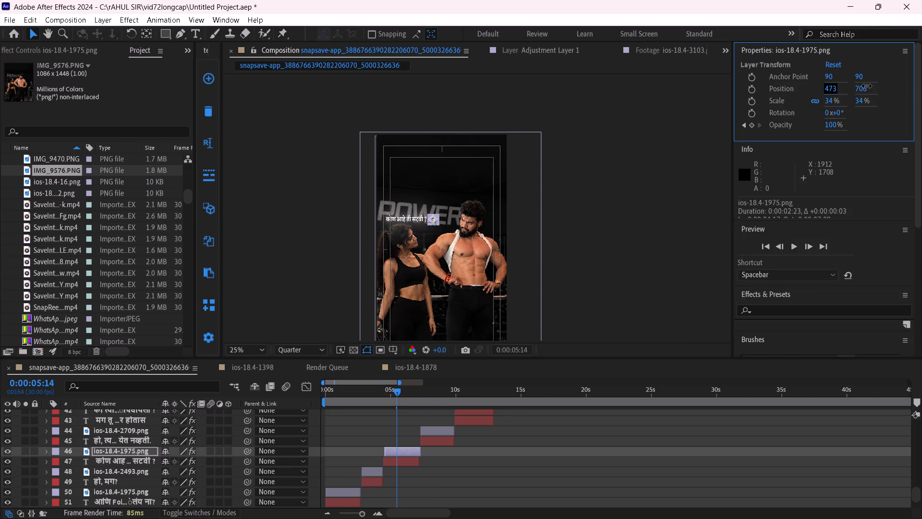
{"action": "left_click_drag", "start_coordinate": [867, 86], "coordinate": [852, 83]}
{"action": "left_click", "coordinate": [653, 205]}
Set the current time to 0:00:08:24 and shift layer 46, emoji ios-18.4-1975.png, slightly earlier to line up with its caption.
{"action": "left_click_drag", "start_coordinate": [401, 390], "coordinate": [439, 401]}
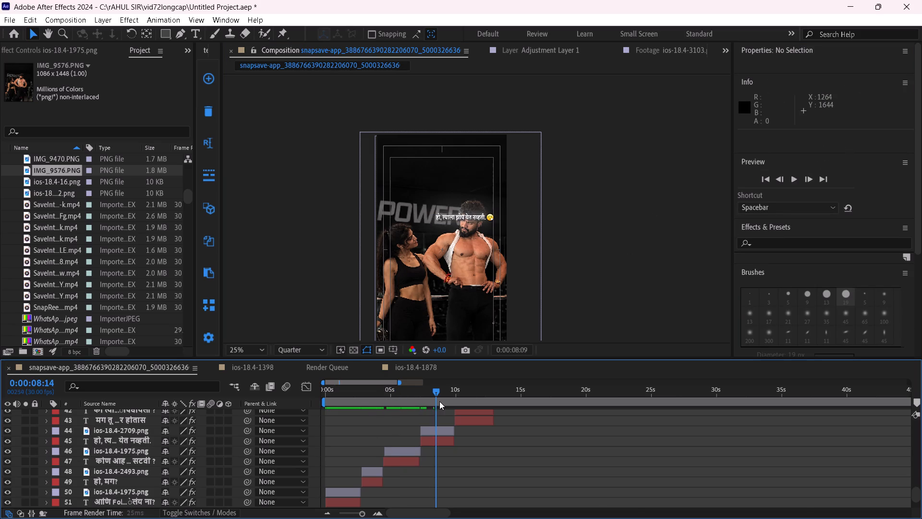
{"action": "left_click_drag", "start_coordinate": [439, 401], "coordinate": [439, 403]}
{"action": "left_click", "coordinate": [406, 453]}
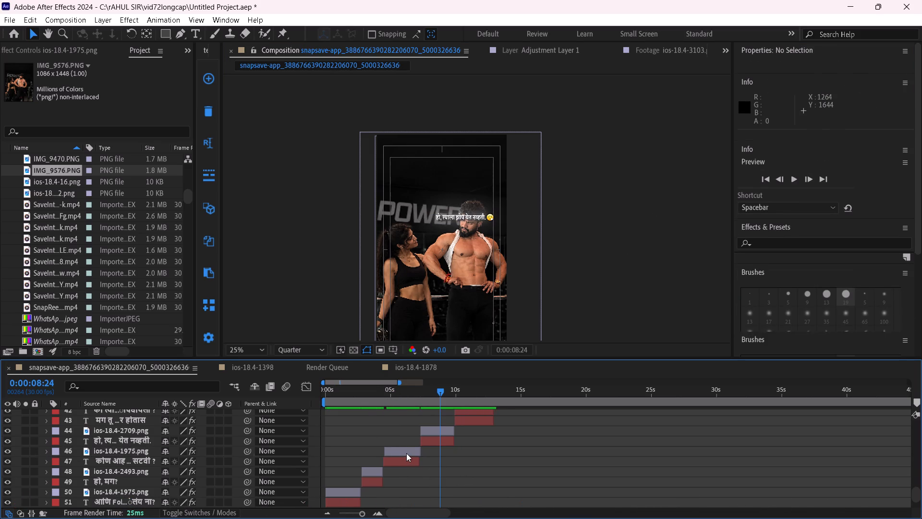
{"action": "left_click", "coordinate": [407, 452]}
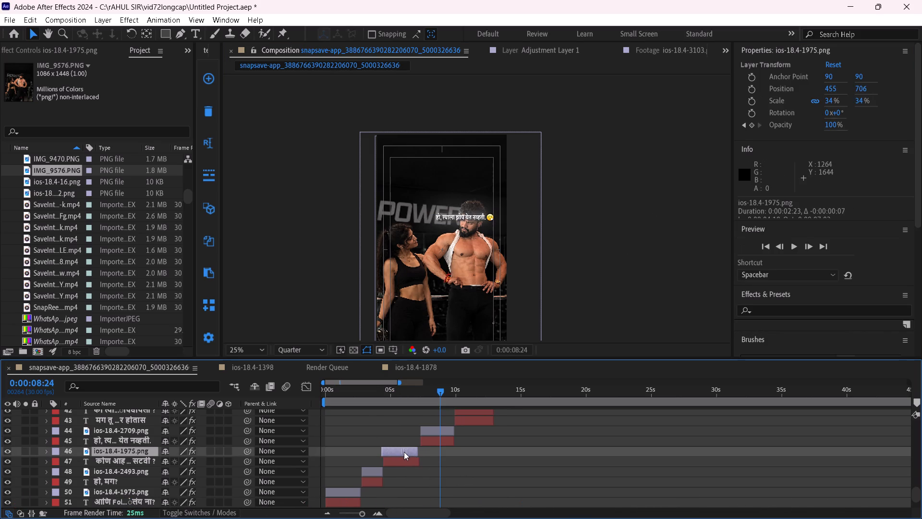
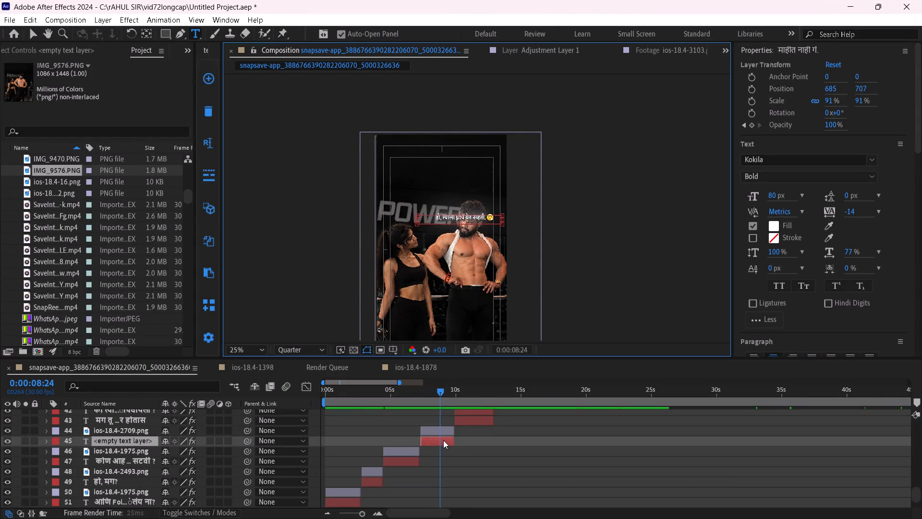
Replace the text of the caption on layer 45 with the copied line माहीत नाही गं.
{"action": "double_click", "coordinate": [443, 440]}
{"action": "double_click", "coordinate": [443, 440]}
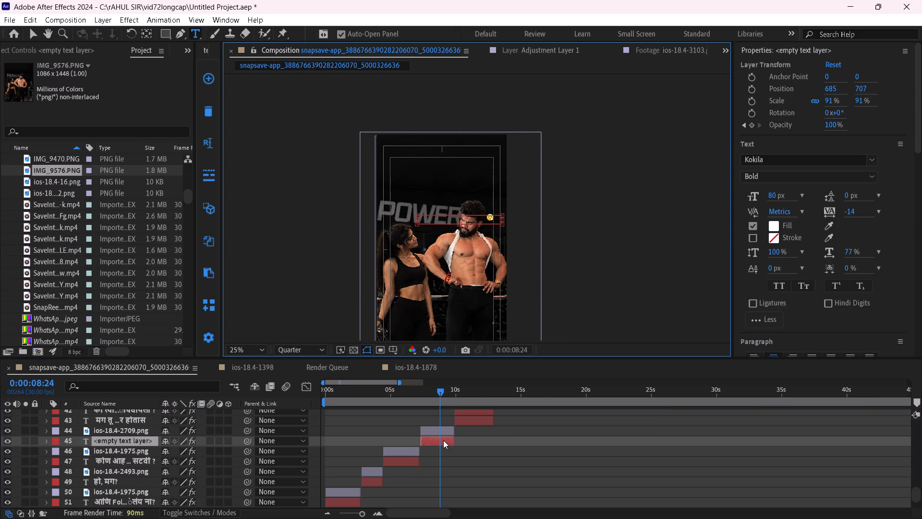
{"action": "key", "text": "ctrl+v"}
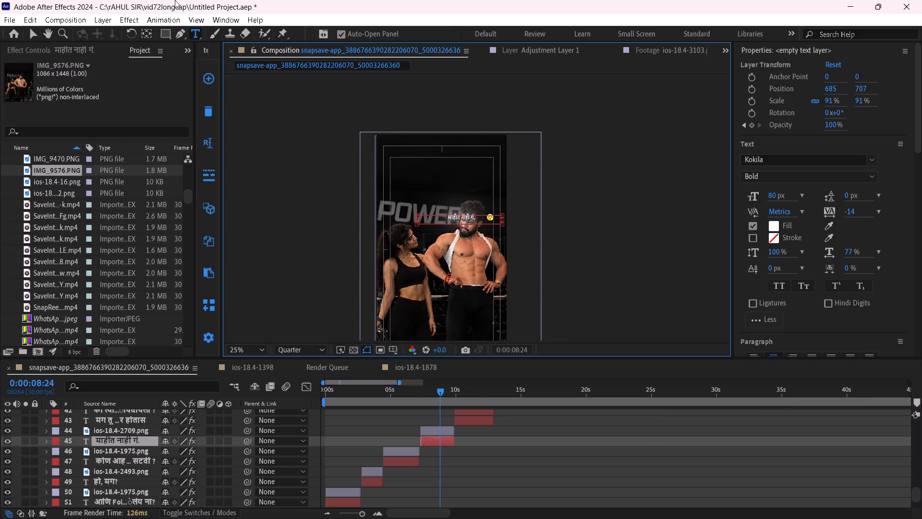
{"action": "left_click", "coordinate": [28, 35]}
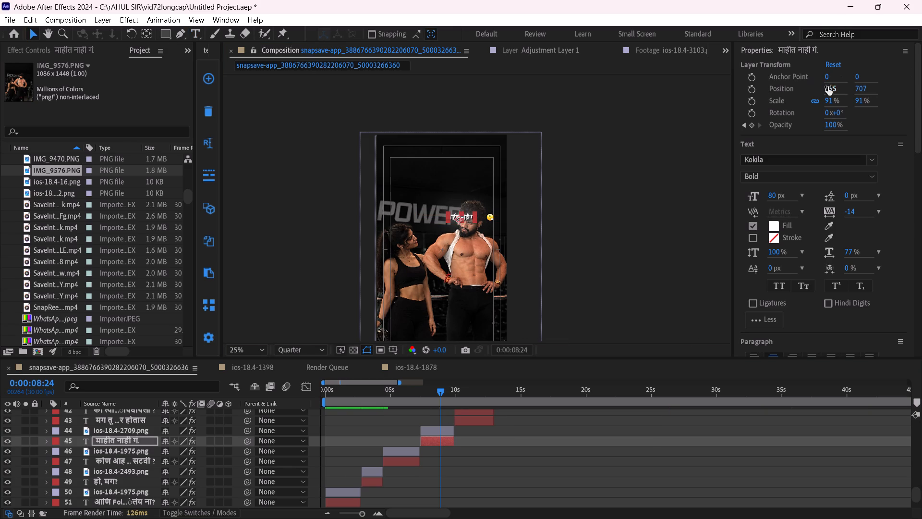
Shift the caption माहीत नाही गं. right to X position 768 so it sits next to its emoji.
{"action": "left_click_drag", "start_coordinate": [831, 88], "coordinate": [881, 85]}
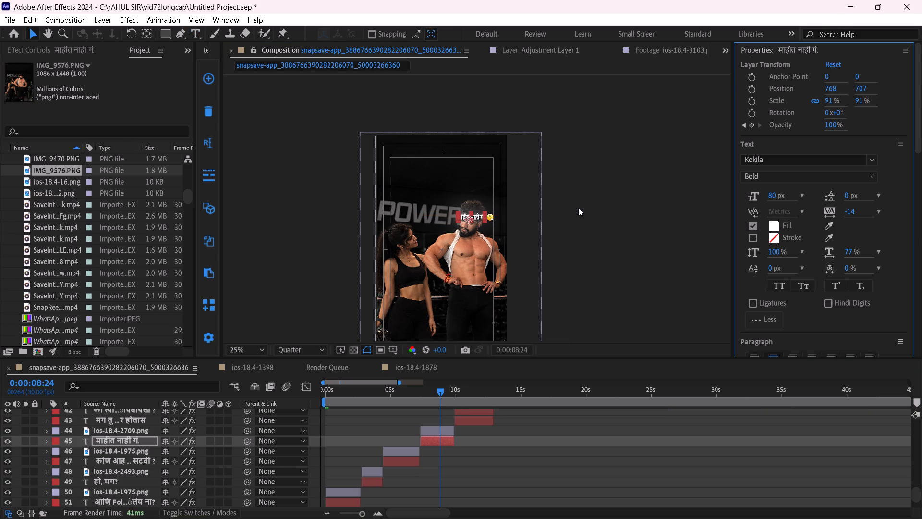
{"action": "left_click", "coordinate": [580, 208]}
Move the caption माहीत नाही गं. and its emoji ios-18.4-2709.png together up to just above the man's head.
{"action": "left_click", "coordinate": [434, 440]}
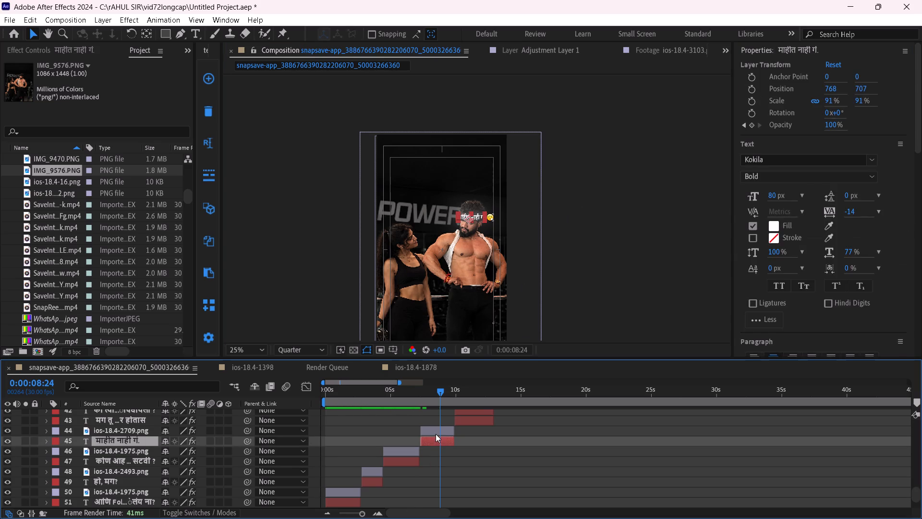
{"action": "left_click", "coordinate": [436, 434], "text": "ctrl"}
{"action": "left_click_drag", "start_coordinate": [480, 219], "coordinate": [475, 190]}
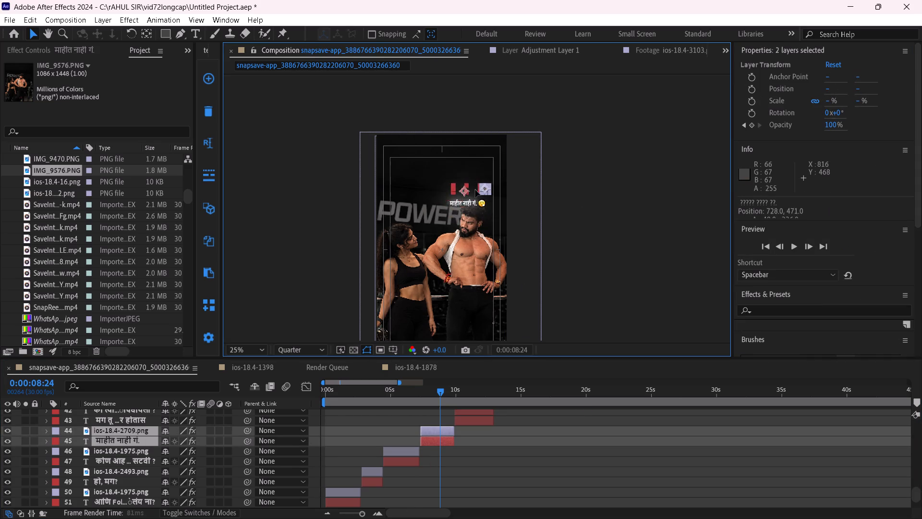
{"action": "left_click_drag", "start_coordinate": [475, 190], "coordinate": [479, 198]}
{"action": "left_click", "coordinate": [652, 240]}
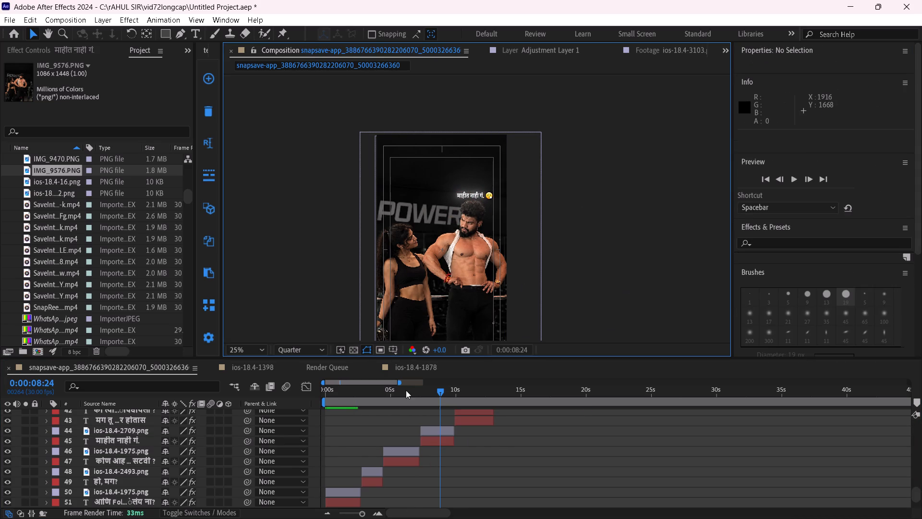
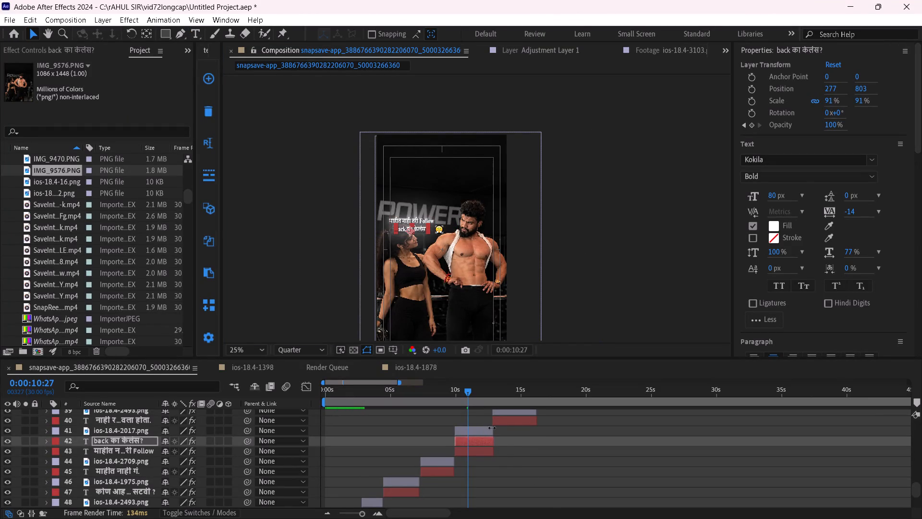
Shift the emoji ios-18.4-2017.png left to X position 465, closer to the caption back का केलंस?.
{"action": "left_click", "coordinate": [492, 428]}
{"action": "left_click_drag", "start_coordinate": [832, 86], "coordinate": [798, 86]}
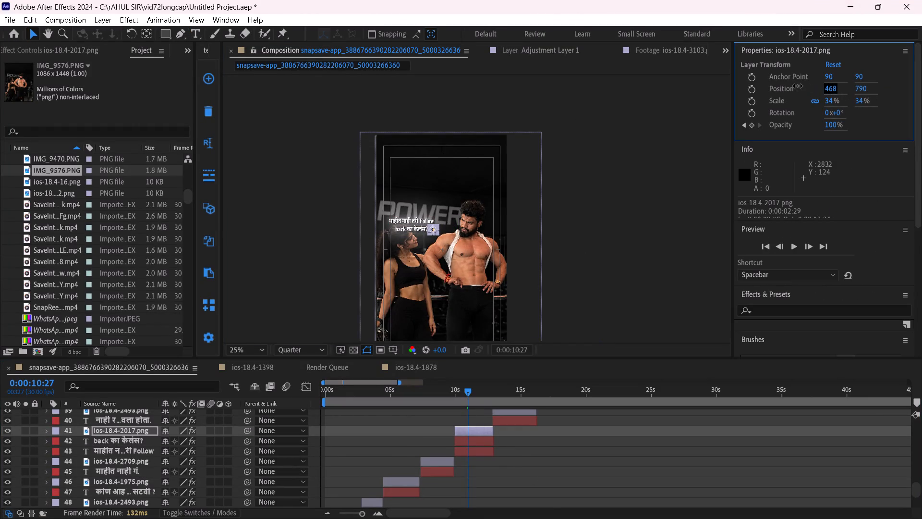
{"action": "left_click_drag", "start_coordinate": [798, 86], "coordinate": [796, 86]}
{"action": "left_click", "coordinate": [656, 220]}
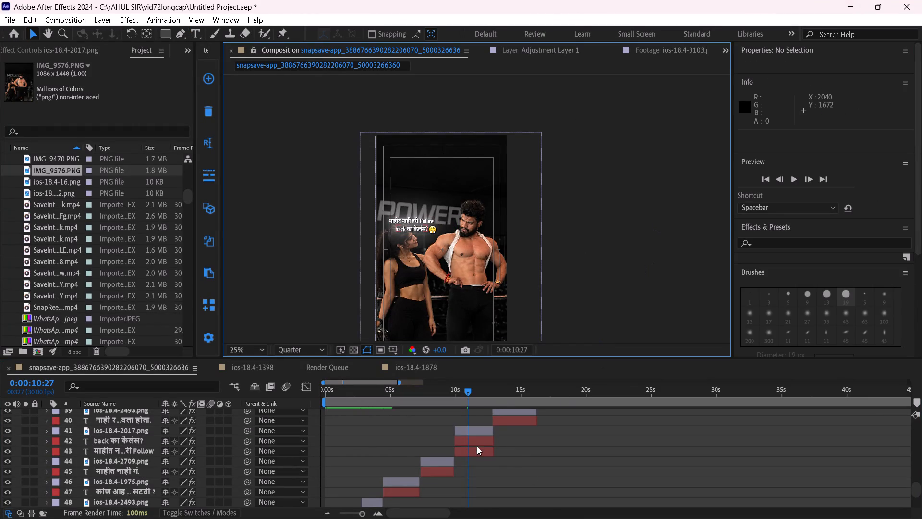
Shift the caption माहीत नाही तरी Follow on layer 43 right to X position about 308, centring it over the second line.
{"action": "left_click", "coordinate": [477, 449]}
{"action": "left_click_drag", "start_coordinate": [832, 93], "coordinate": [847, 94]}
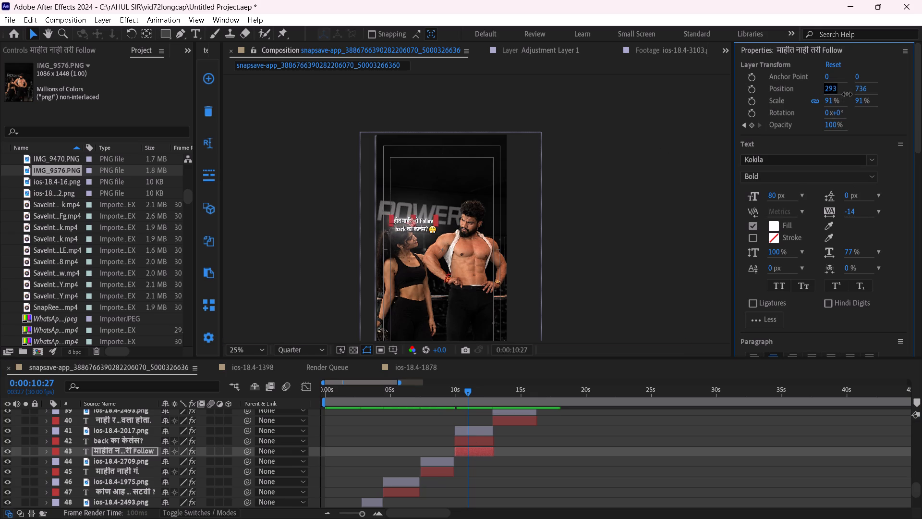
{"action": "left_click_drag", "start_coordinate": [847, 94], "coordinate": [848, 95]}
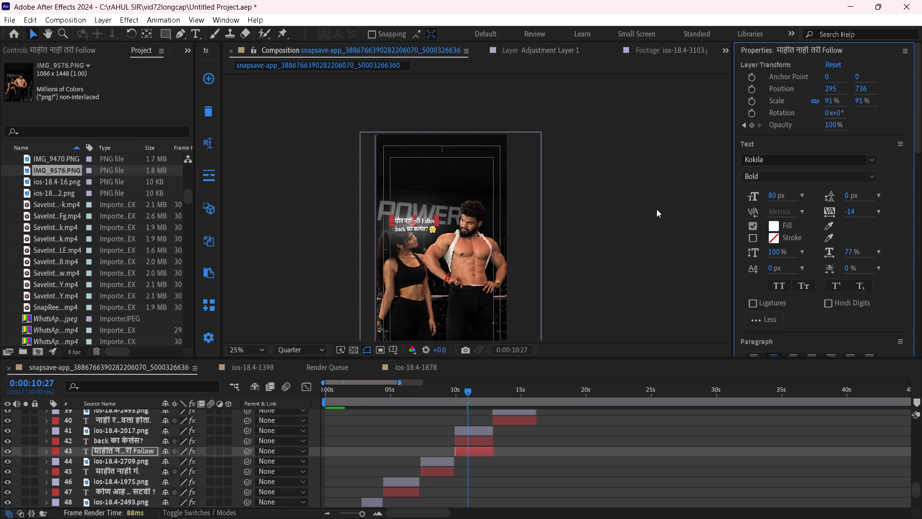
{"action": "left_click", "coordinate": [656, 209]}
{"action": "left_click", "coordinate": [483, 450]}
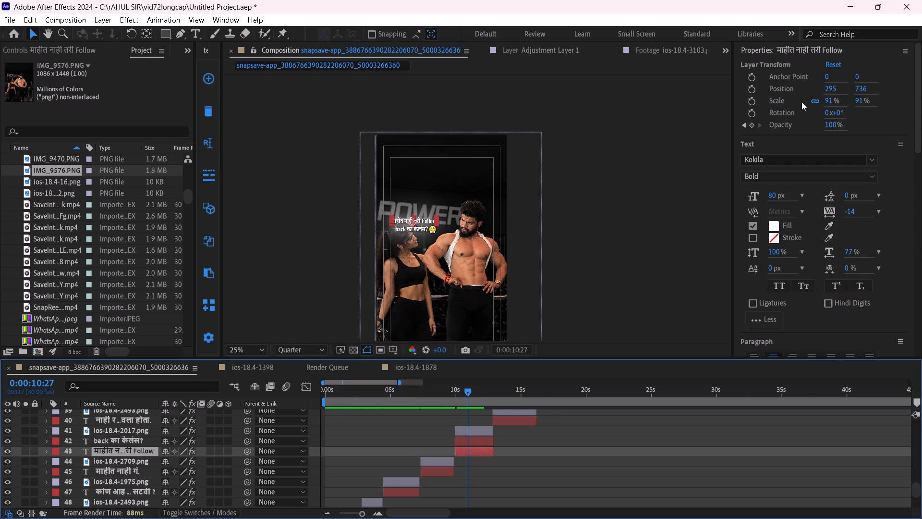
{"action": "left_click_drag", "start_coordinate": [831, 91], "coordinate": [848, 97]}
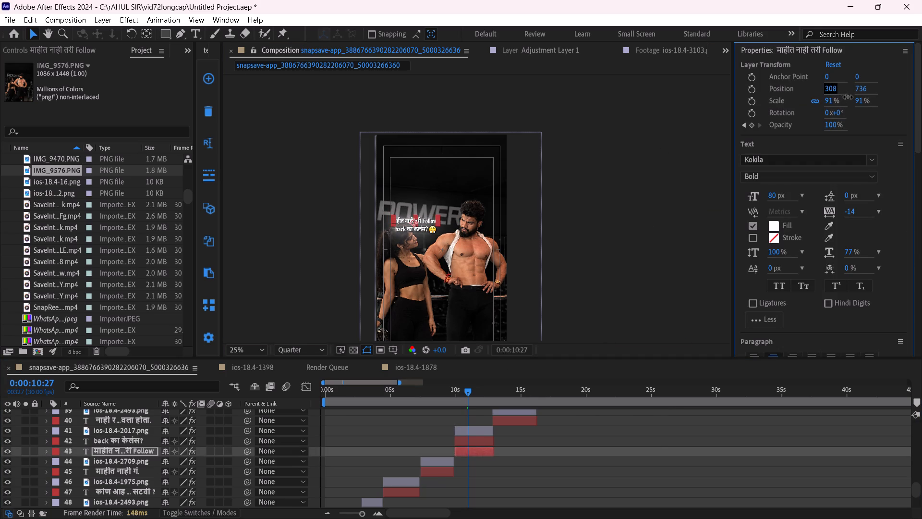
{"action": "left_click_drag", "start_coordinate": [848, 97], "coordinate": [849, 97]}
{"action": "left_click", "coordinate": [638, 203]}
Move both caption lines on layers 42 and 43 and the emoji ios-18.4-2017.png together up and slightly left, above the woman's head.
{"action": "left_click", "coordinate": [480, 430]}
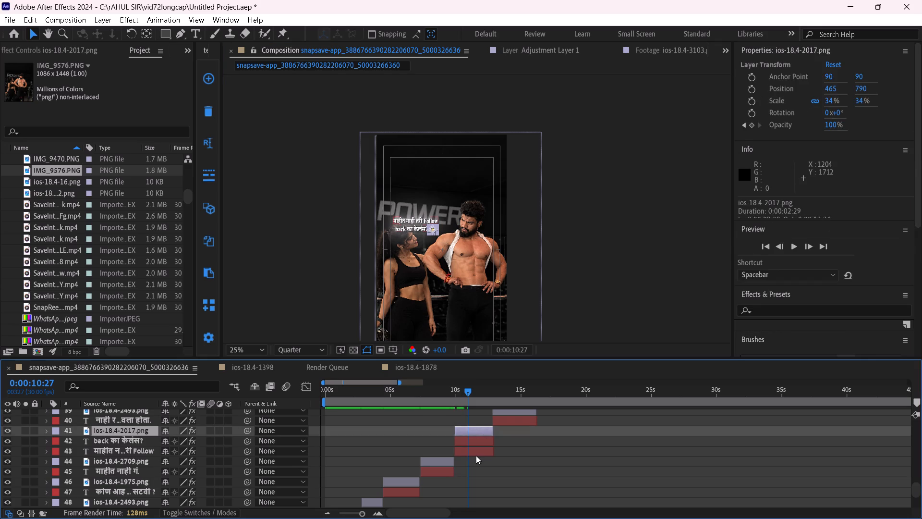
{"action": "left_click", "coordinate": [476, 456], "text": "shift"}
{"action": "left_click_drag", "start_coordinate": [421, 229], "coordinate": [417, 220]}
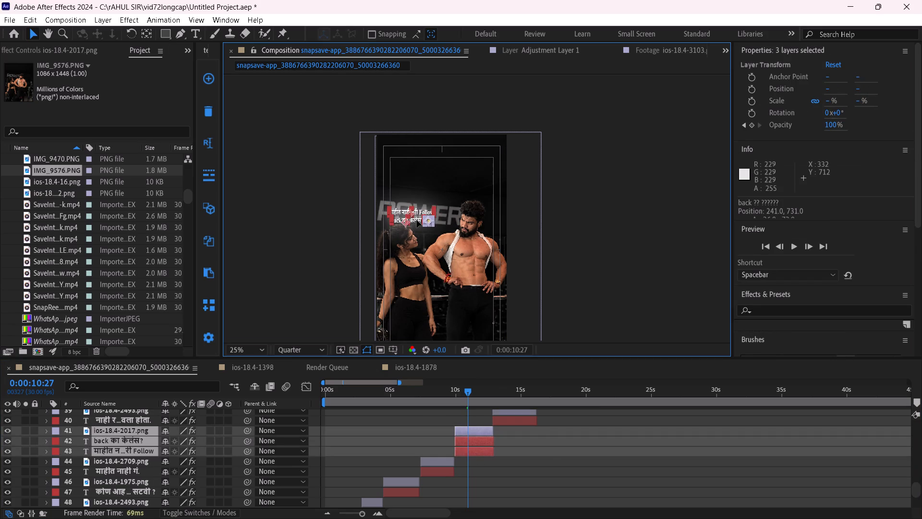
{"action": "left_click_drag", "start_coordinate": [417, 220], "coordinate": [415, 219]}
{"action": "left_click", "coordinate": [609, 227]}
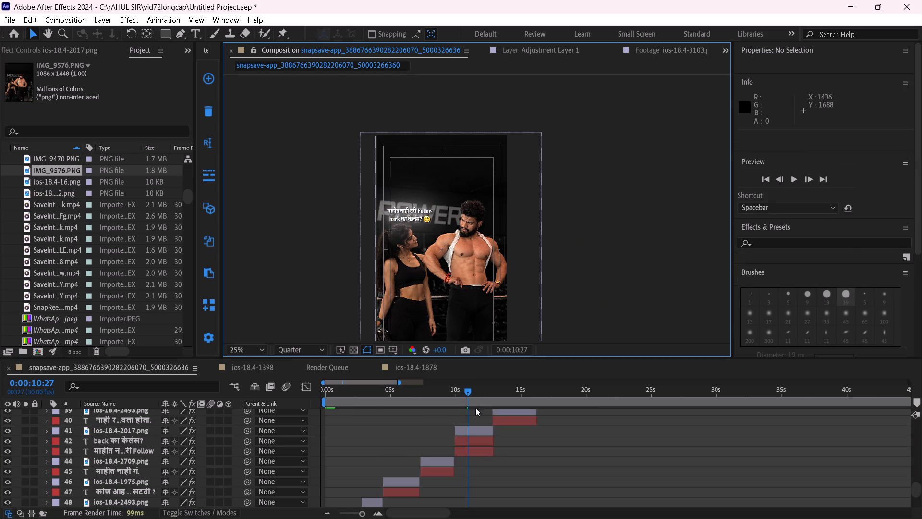
Nudge the caption माहीत नाही तरी Follow slightly right so it lines up over back का केलंस? and its emoji.
{"action": "left_click", "coordinate": [487, 454]}
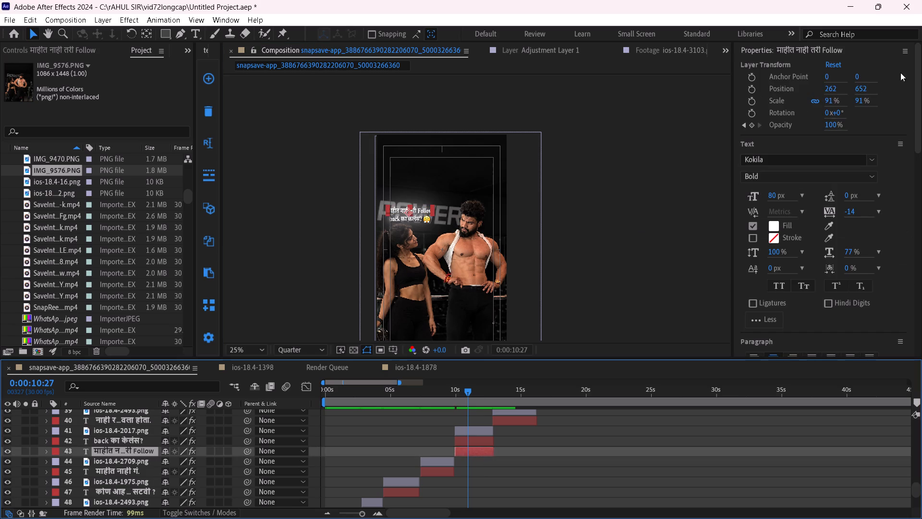
{"action": "left_click_drag", "start_coordinate": [831, 93], "coordinate": [842, 92]}
{"action": "left_click_drag", "start_coordinate": [647, 226], "coordinate": [640, 226]}
Advance the playhead to 0:00:12:00, towards the caption on layer 40.
{"action": "scroll", "coordinate": [516, 452], "scroll_direction": "up", "scroll_amount": 2}
{"action": "left_click_drag", "start_coordinate": [482, 393], "coordinate": [484, 393]}
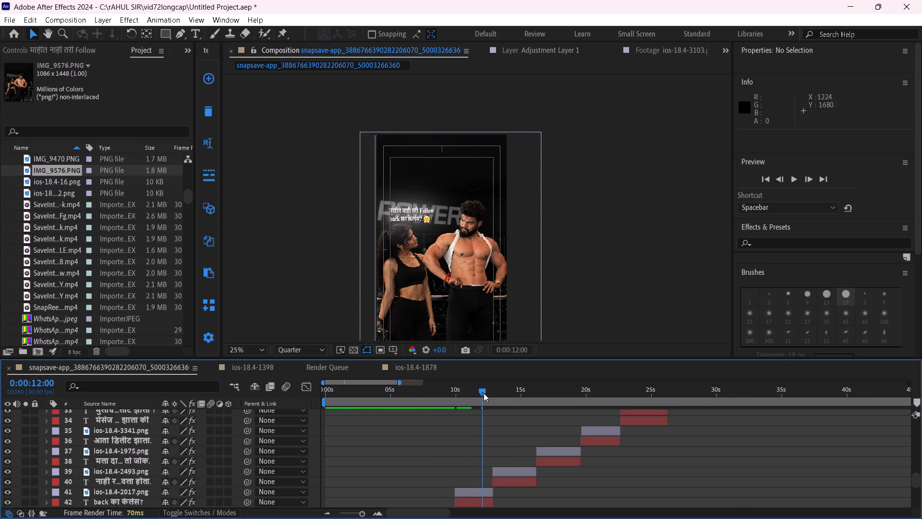
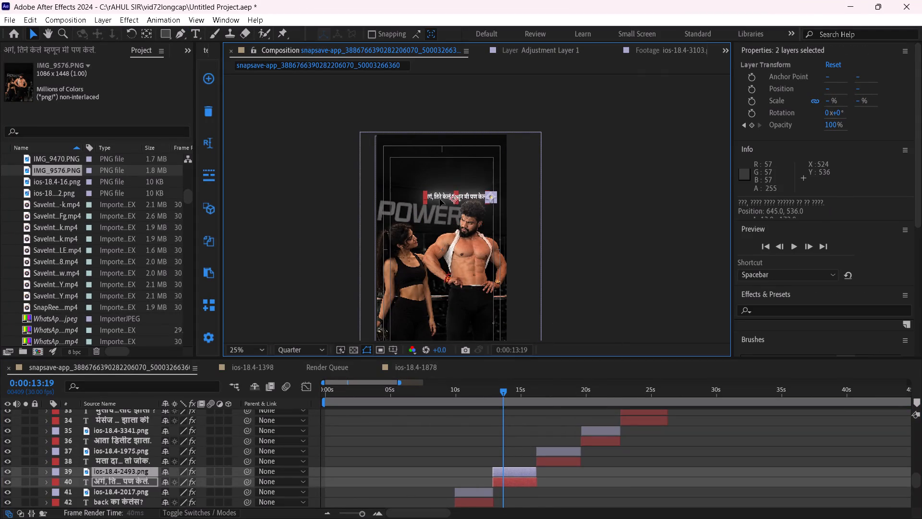
Nudge the caption on layer 40 and its emoji ios-18.4-2493.png together very slightly up above the man's head, and leave both deselected.
{"action": "left_click_drag", "start_coordinate": [440, 199], "coordinate": [440, 198]}
{"action": "left_click_drag", "start_coordinate": [674, 271], "coordinate": [668, 273]}
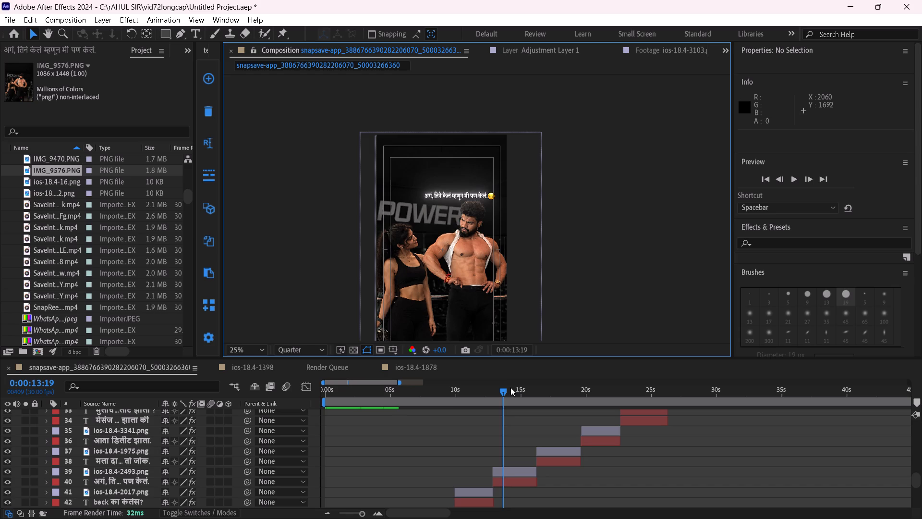
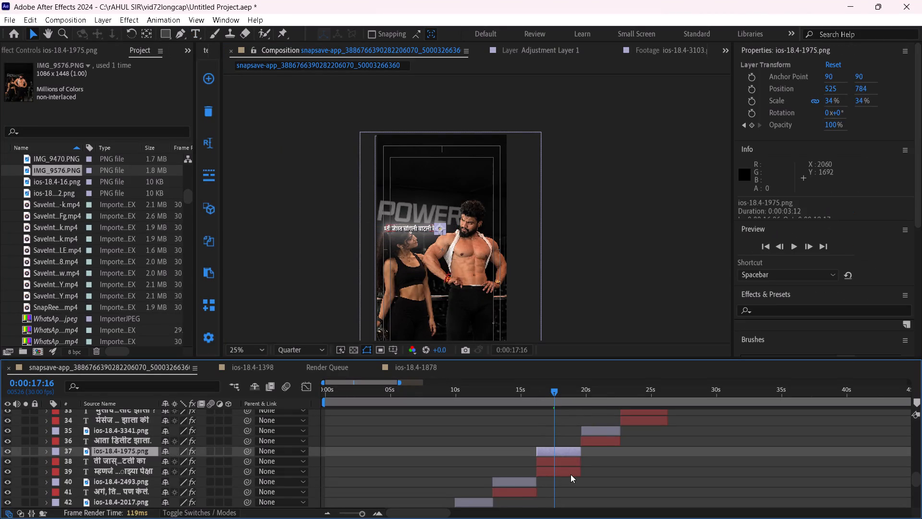
Move both caption lines on layers 38 and 39 and emoji ios-18.4-1975.png together up about 84 px, over the POWER lettering.
{"action": "left_click", "coordinate": [570, 474], "text": "shift"}
{"action": "left_click_drag", "start_coordinate": [426, 227], "coordinate": [425, 220]}
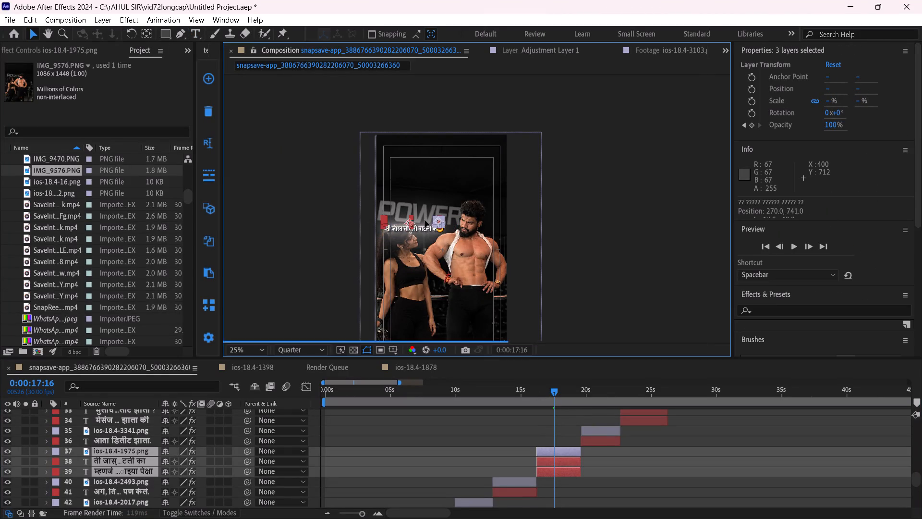
{"action": "left_click_drag", "start_coordinate": [425, 220], "coordinate": [425, 217]}
{"action": "left_click", "coordinate": [578, 276]}
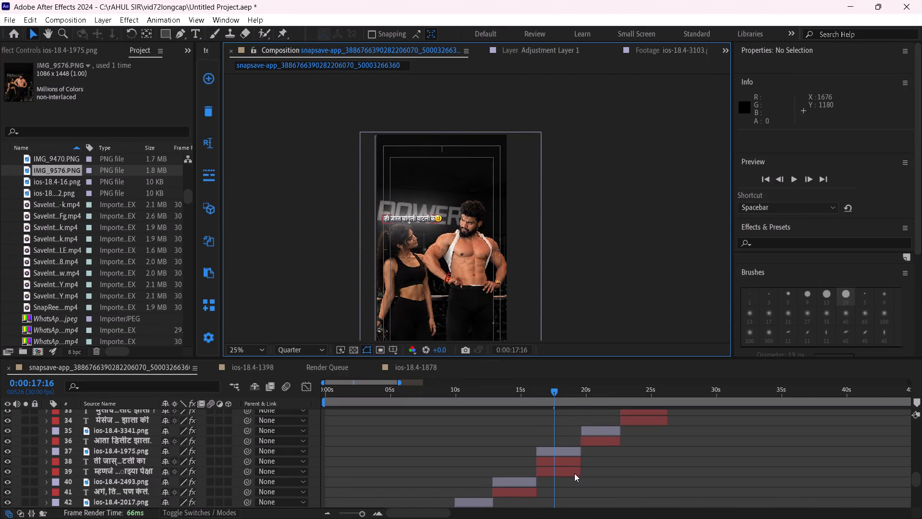
Raise the caption line on layer 39 to a vertical position of 650 so it sits above the layer 38 line.
{"action": "left_click", "coordinate": [574, 473]}
{"action": "left_click_drag", "start_coordinate": [863, 86], "coordinate": [839, 86]}
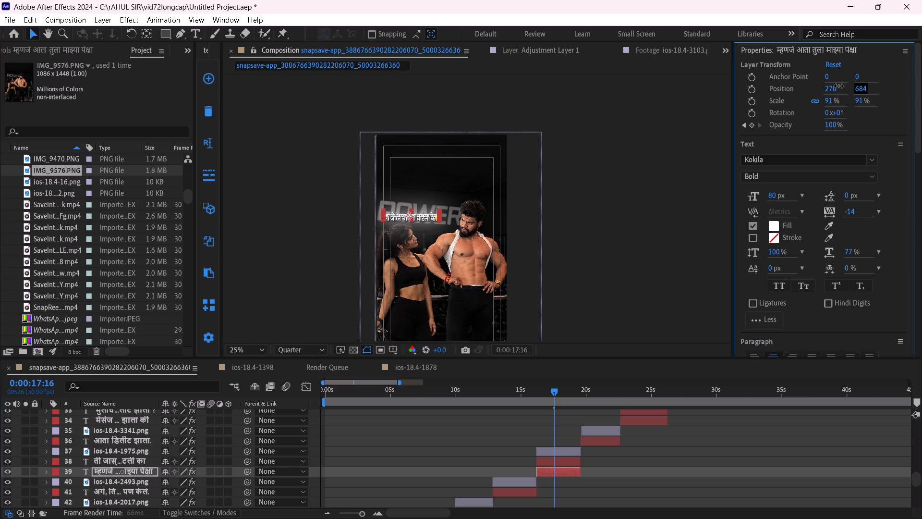
{"action": "left_click_drag", "start_coordinate": [839, 86], "coordinate": [824, 83]}
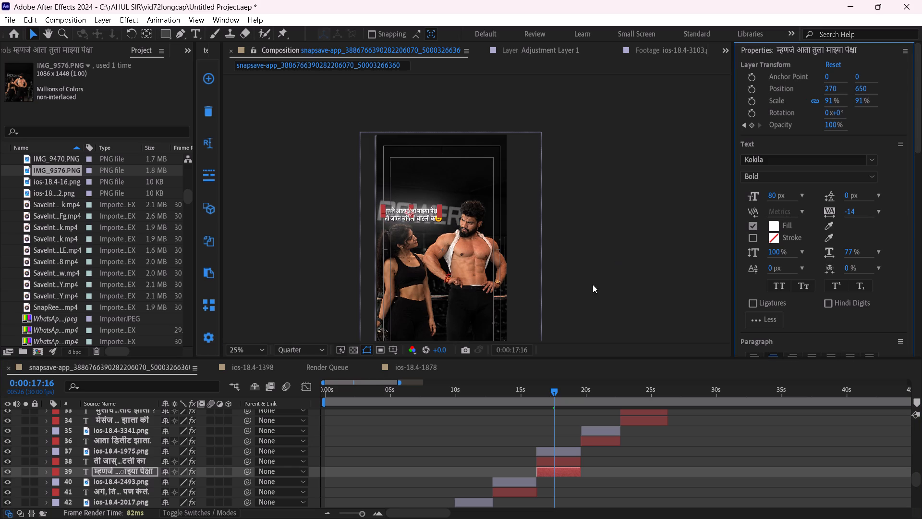
{"action": "left_click", "coordinate": [619, 251]}
Shift the emoji ios-18.4-1975.png right to a horizontal position of about 547, clear of the caption's end.
{"action": "left_click", "coordinate": [578, 457]}
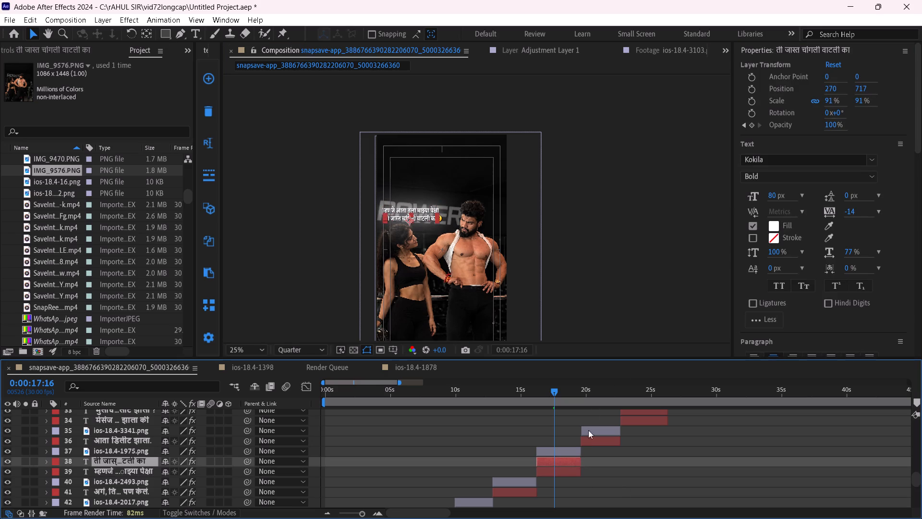
{"action": "left_click", "coordinate": [580, 454]}
{"action": "left_click_drag", "start_coordinate": [828, 88], "coordinate": [842, 88]}
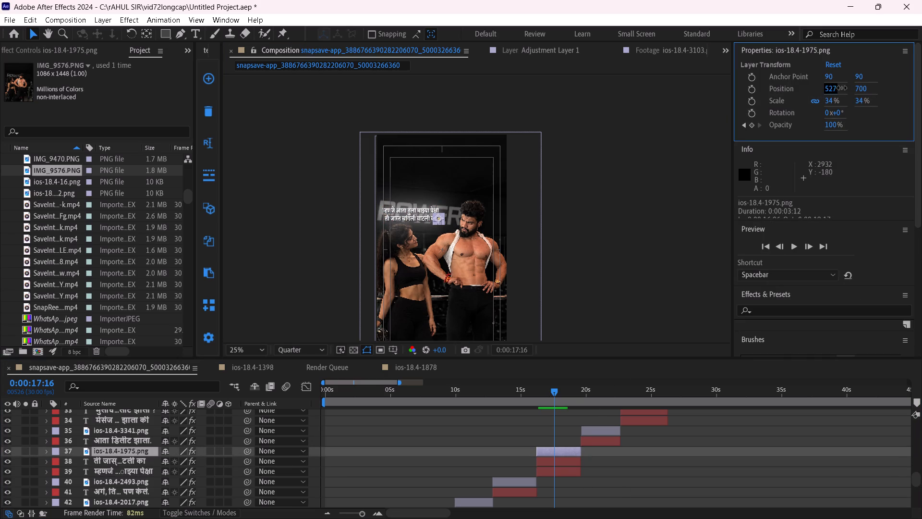
{"action": "left_click_drag", "start_coordinate": [842, 88], "coordinate": [857, 95]}
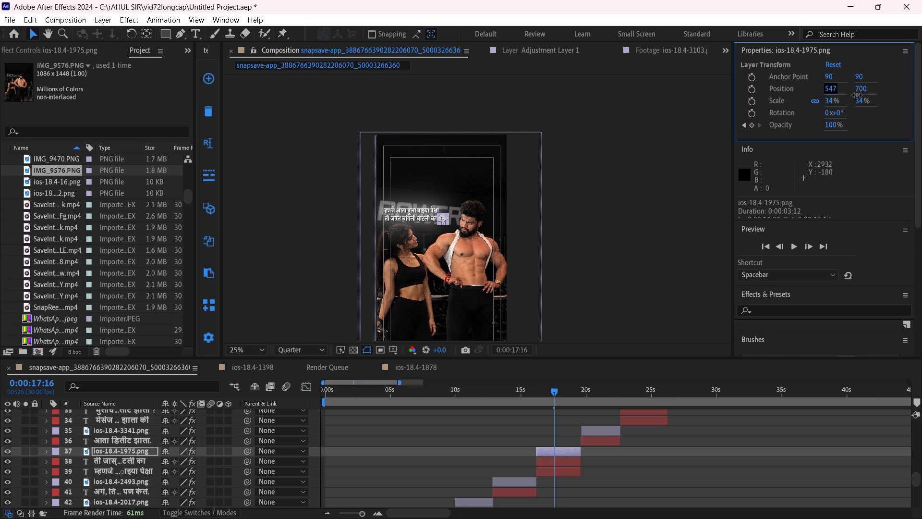
{"action": "left_click_drag", "start_coordinate": [857, 95], "coordinate": [856, 96]}
{"action": "left_click", "coordinate": [616, 263]}
Shift the emoji on layer 37 and both caption lines on layers 38 and 39 together about 20 px right.
{"action": "left_click", "coordinate": [567, 451]}
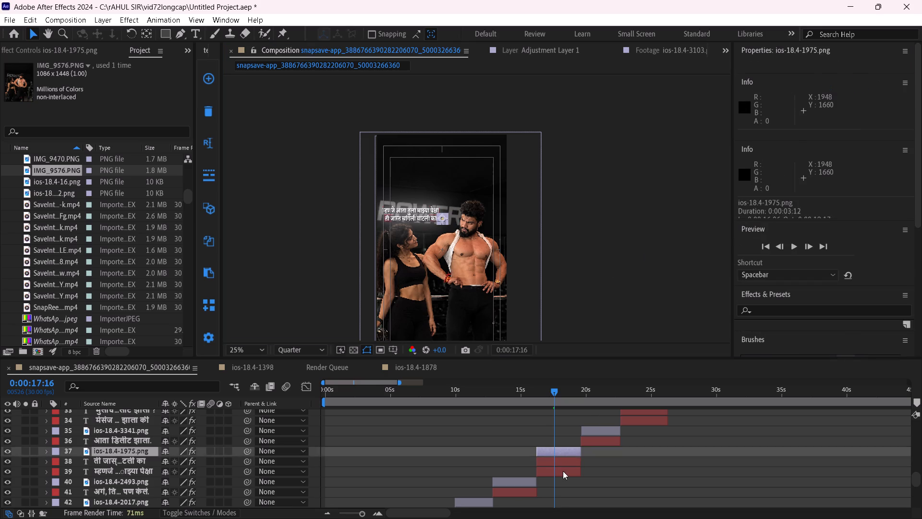
{"action": "left_click", "coordinate": [563, 471], "text": "shift"}
{"action": "left_click_drag", "start_coordinate": [825, 92], "coordinate": [842, 93]}
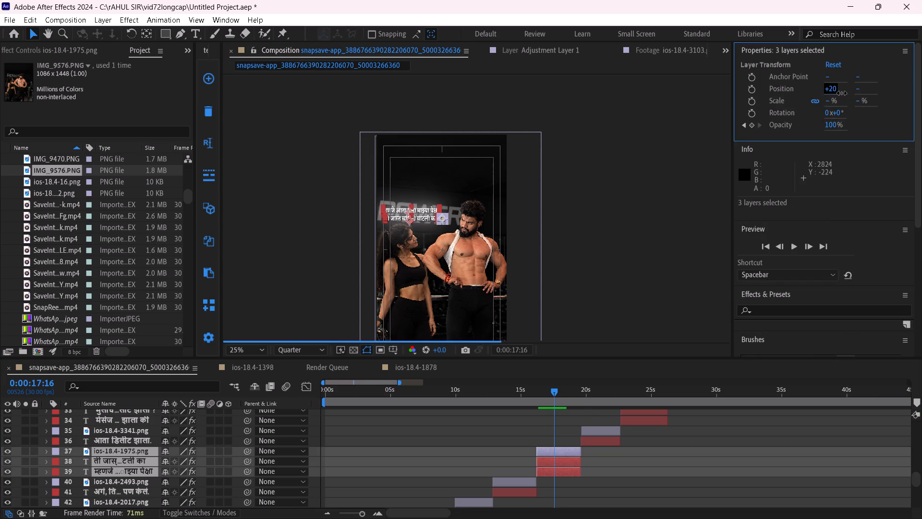
{"action": "left_click_drag", "start_coordinate": [842, 93], "coordinate": [842, 94]}
{"action": "left_click", "coordinate": [619, 245]}
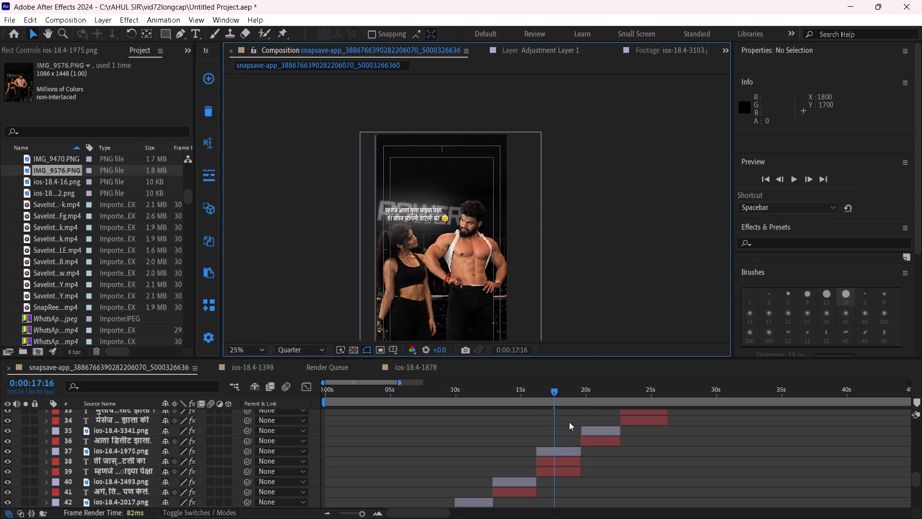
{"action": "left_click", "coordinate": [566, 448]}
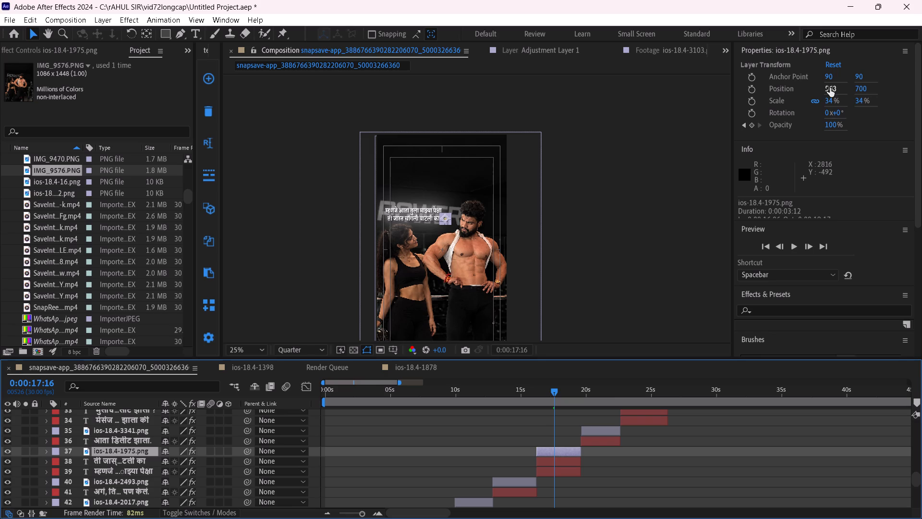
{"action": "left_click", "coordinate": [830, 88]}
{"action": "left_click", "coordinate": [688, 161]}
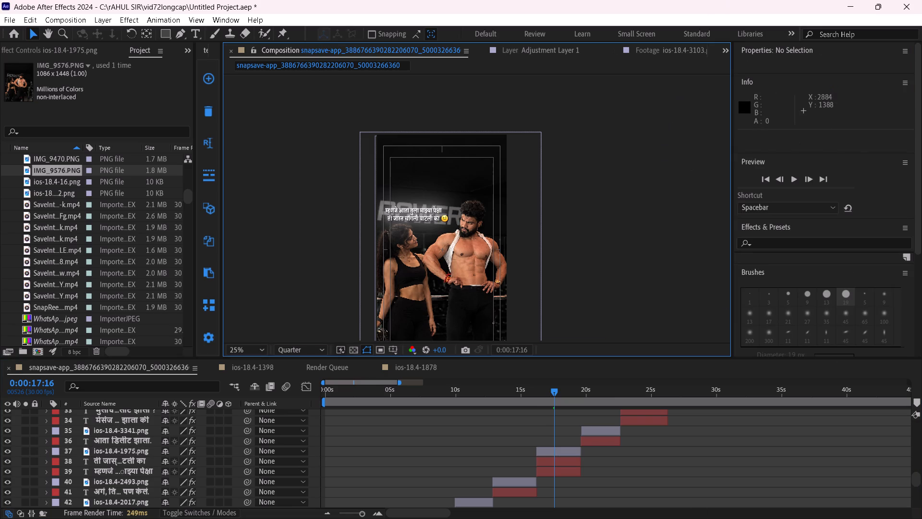
Go to the following caption at 0:00:20:06 and select its emoji ios-18.4-3341.png on layer 35.
{"action": "left_click_drag", "start_coordinate": [557, 393], "coordinate": [593, 393]}
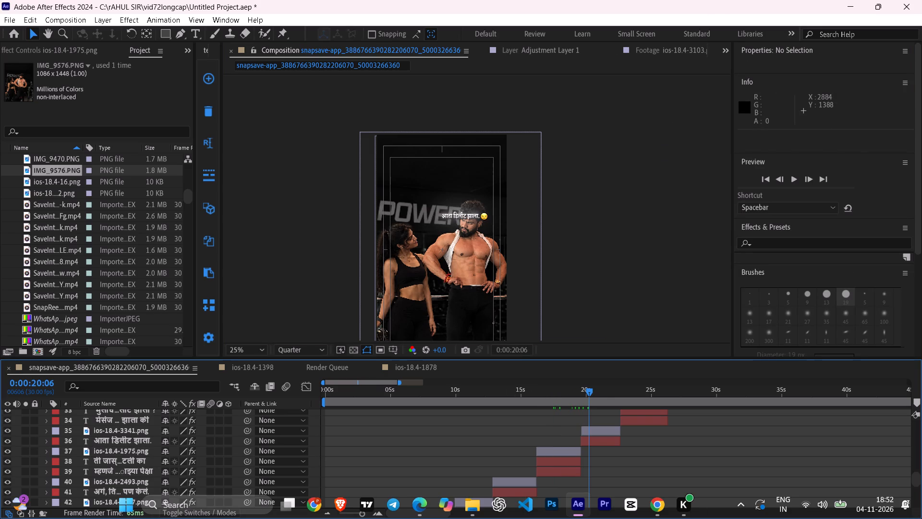
{"action": "left_click", "coordinate": [602, 433]}
{"action": "left_click_drag", "start_coordinate": [602, 433], "coordinate": [597, 434]}
{"action": "left_click", "coordinate": [605, 430]}
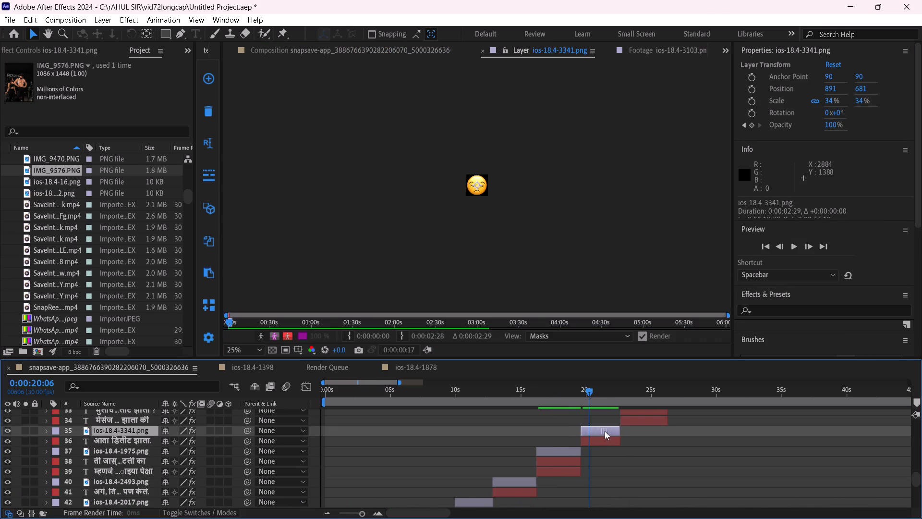
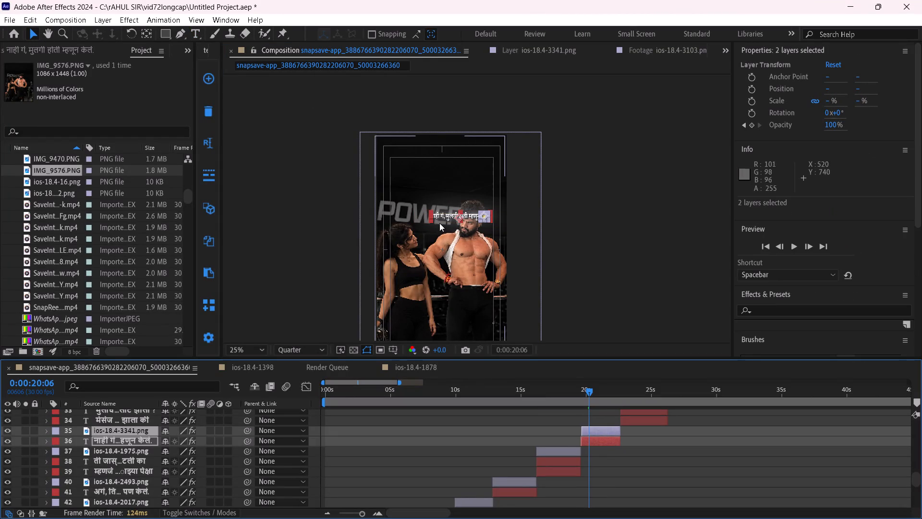
Raise the layer 36 caption and its emoji together above the POWER lettering, bringing the emoji to a vertical position of 513.
{"action": "left_click_drag", "start_coordinate": [442, 216], "coordinate": [442, 196]}
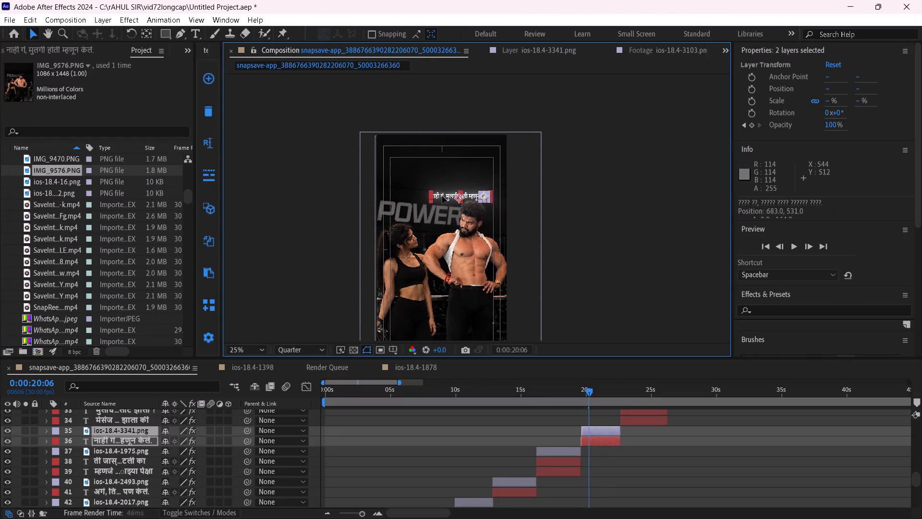
{"action": "left_click_drag", "start_coordinate": [442, 196], "coordinate": [442, 196]}
{"action": "left_click", "coordinate": [621, 225]}
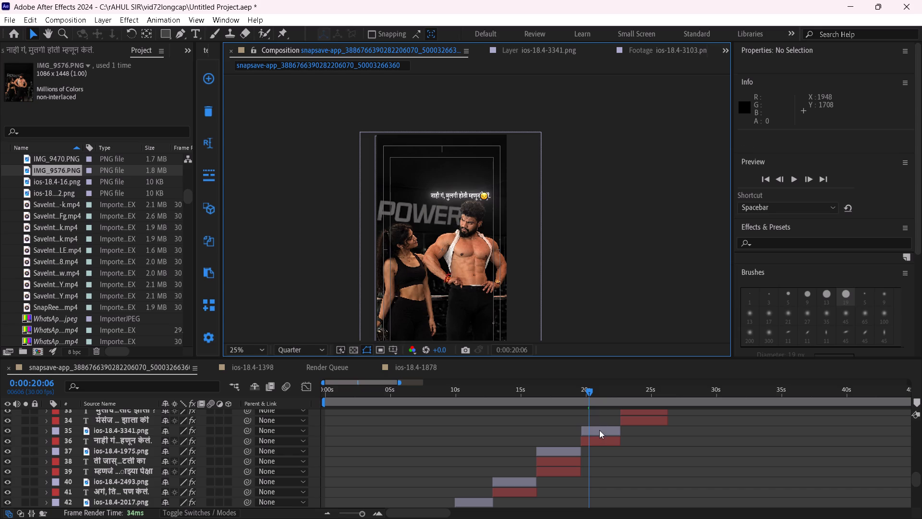
Shift the emoji ios-18.4-3341.png on layer 35 right so it sits just clear of the caption's end.
{"action": "left_click", "coordinate": [599, 430]}
{"action": "left_click_drag", "start_coordinate": [826, 94], "coordinate": [888, 83]}
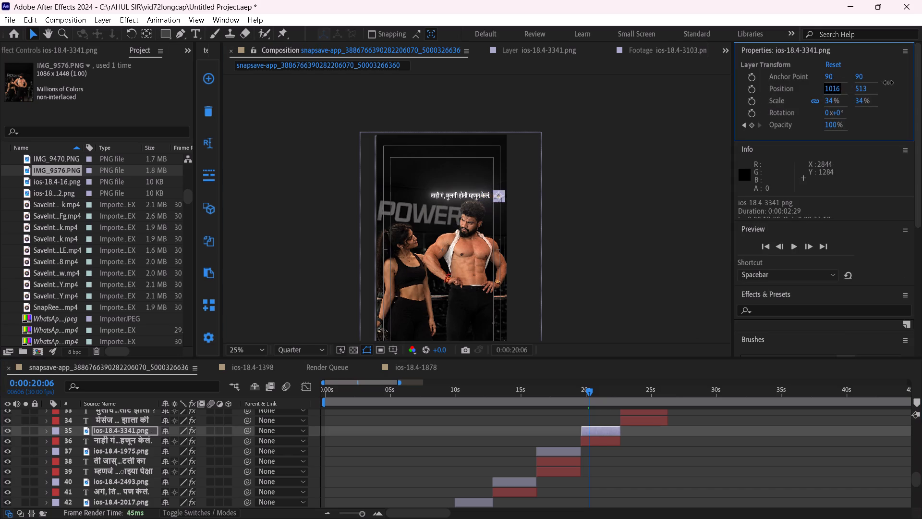
{"action": "left_click_drag", "start_coordinate": [888, 83], "coordinate": [878, 87]}
{"action": "left_click", "coordinate": [611, 210]}
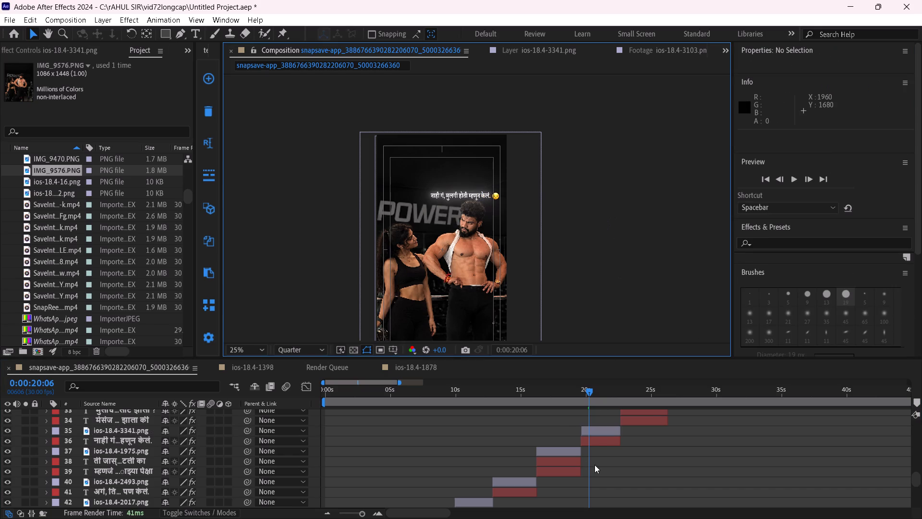
Move the current time forward past the layer 36 caption to reach the captions that follow it.
{"action": "scroll", "coordinate": [594, 466], "scroll_direction": "up", "scroll_amount": 1}
{"action": "left_click_drag", "start_coordinate": [587, 387], "coordinate": [921, 432]}
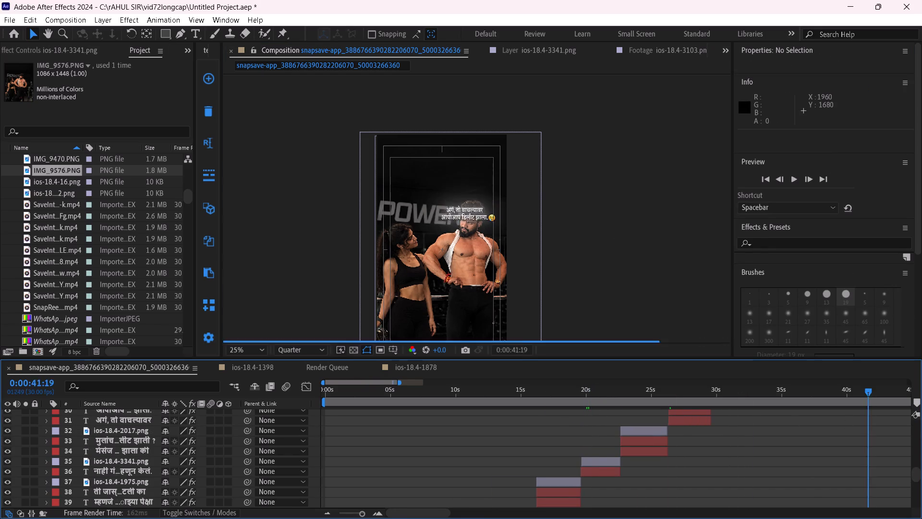
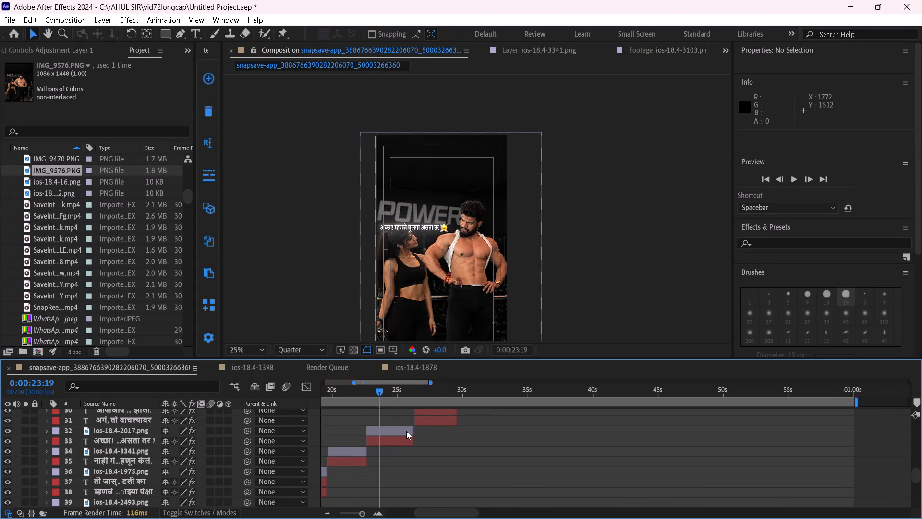
Move the layer 33 caption and its emoji ios-18.4-2017.png together slightly up and right, bringing the caption to position 328, 731.
{"action": "left_click", "coordinate": [406, 430], "text": "ctrl"}
{"action": "left_click", "coordinate": [401, 439], "text": "ctrl"}
{"action": "left_click_drag", "start_coordinate": [431, 229], "coordinate": [432, 227]}
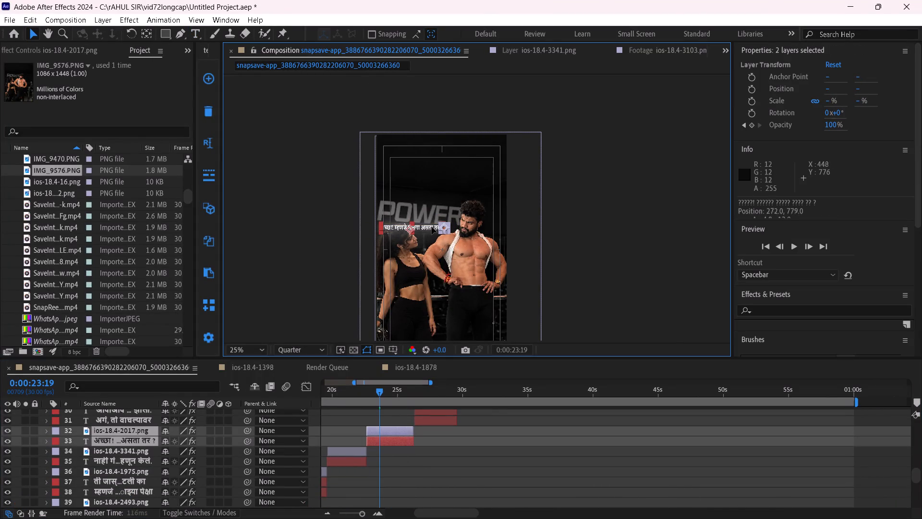
{"action": "left_click_drag", "start_coordinate": [432, 227], "coordinate": [437, 222]}
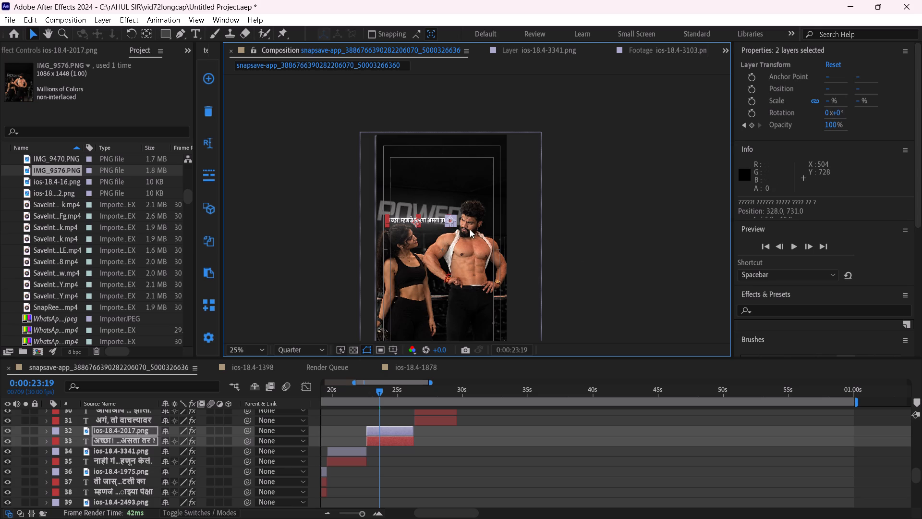
{"action": "left_click", "coordinate": [600, 256]}
{"action": "scroll", "coordinate": [450, 452], "scroll_direction": "up", "scroll_amount": 1}
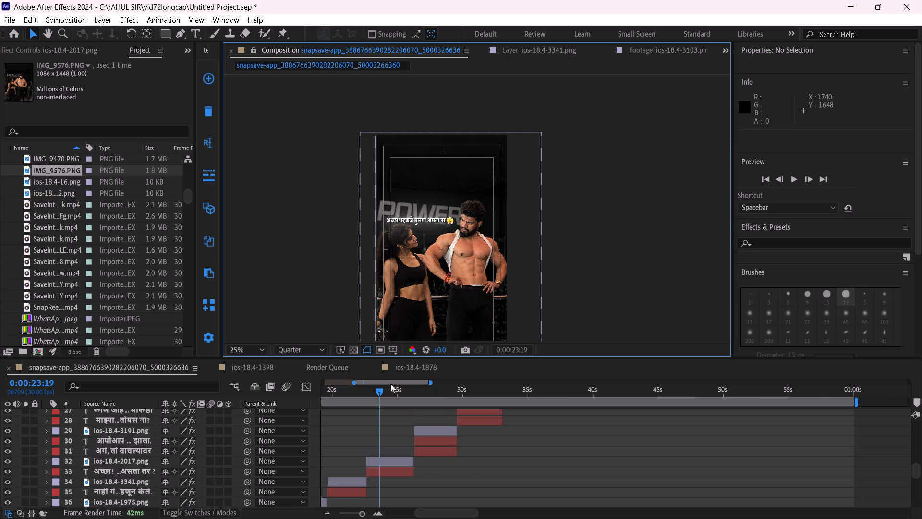
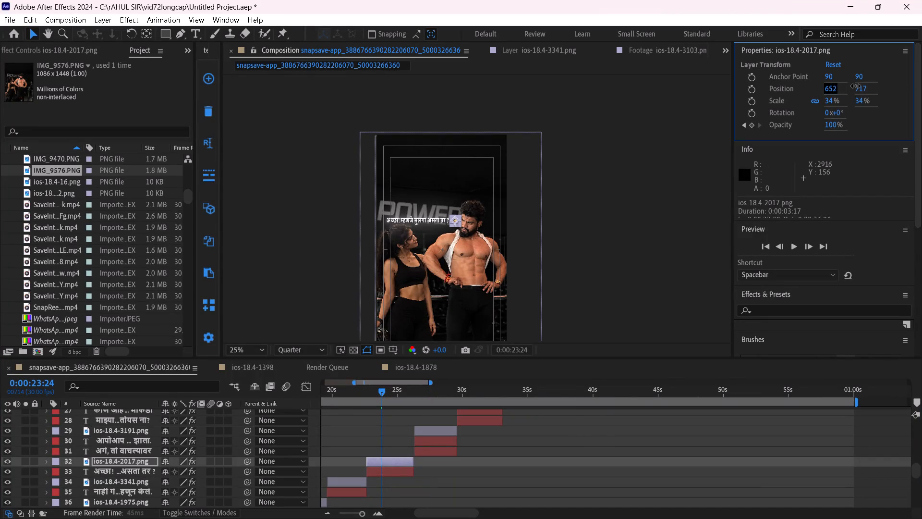
Nudge the emoji ios-18.4-2017.png slightly left so it sits closer to the end of the layer 33 caption.
{"action": "left_click_drag", "start_coordinate": [856, 86], "coordinate": [848, 89]}
{"action": "left_click", "coordinate": [642, 208]}
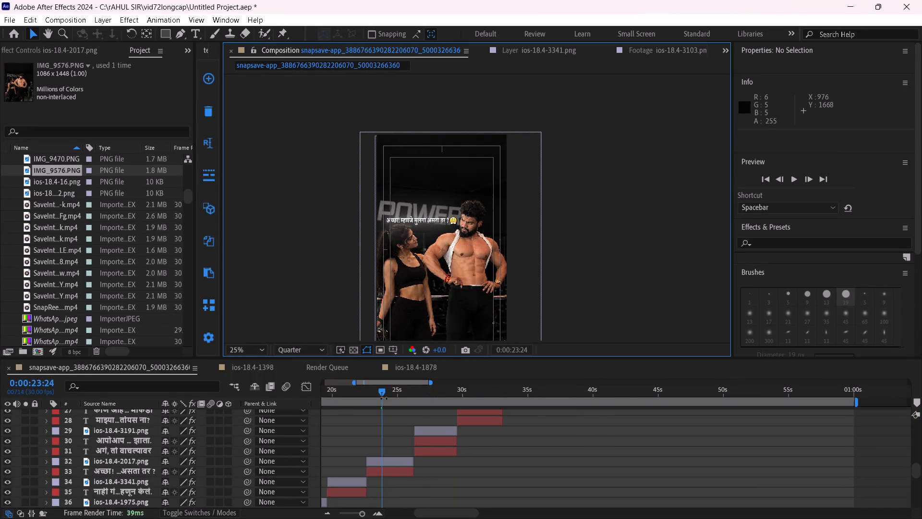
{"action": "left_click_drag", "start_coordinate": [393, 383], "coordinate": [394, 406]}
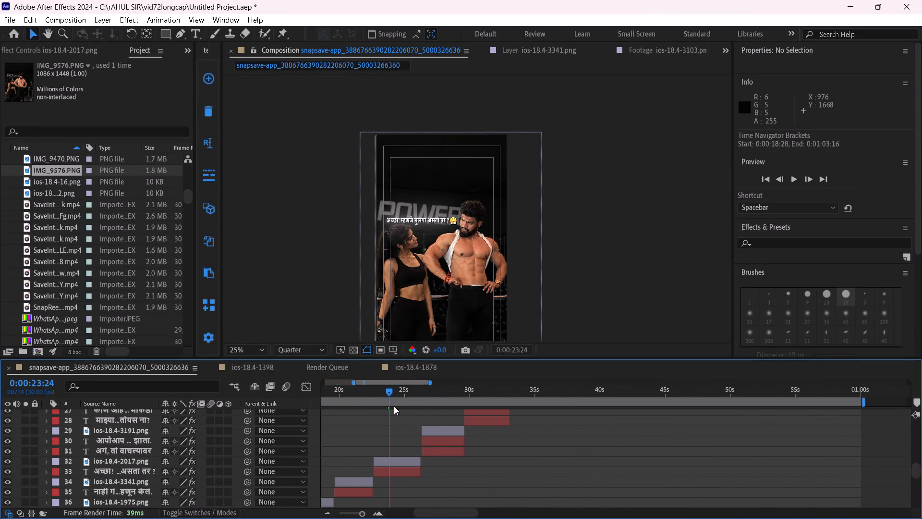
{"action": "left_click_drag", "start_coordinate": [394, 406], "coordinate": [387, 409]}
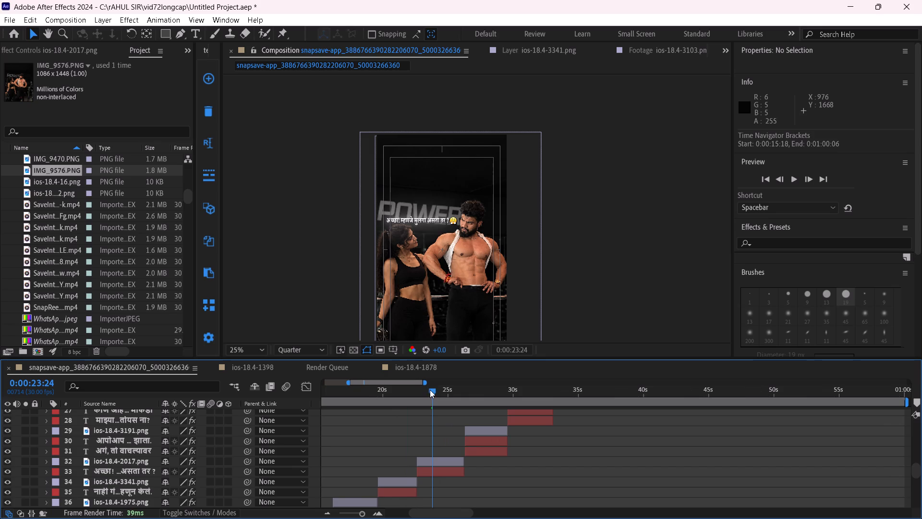
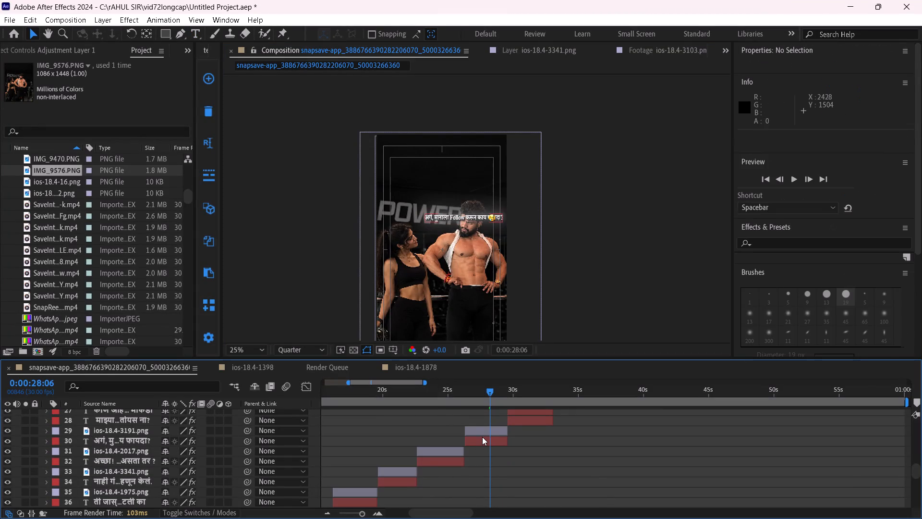
Move the layer 30 caption and its emoji ios-18.4-3191.png together up and slightly left, just above the man's head, with the emoji at about 859, 501.
{"action": "left_click", "coordinate": [485, 426], "text": "ctrl"}
{"action": "left_click", "coordinate": [498, 428], "text": "ctrl"}
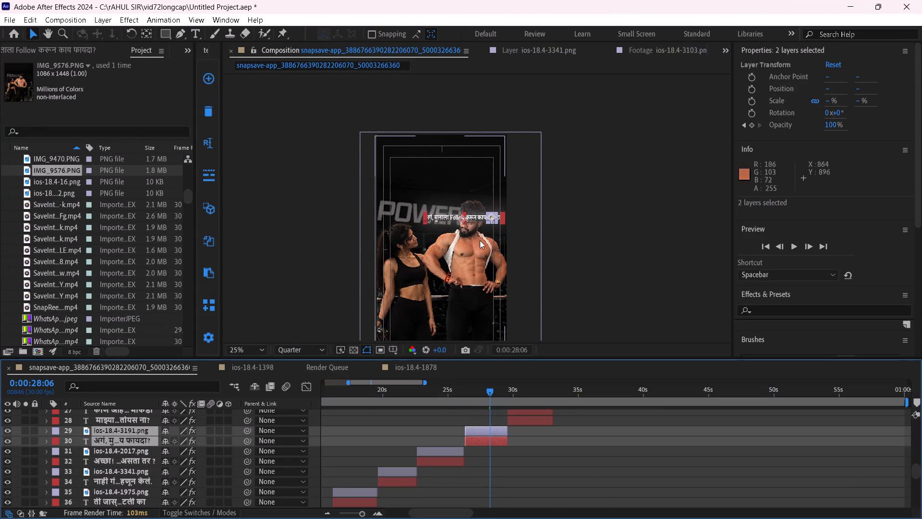
{"action": "left_click_drag", "start_coordinate": [473, 219], "coordinate": [468, 199]}
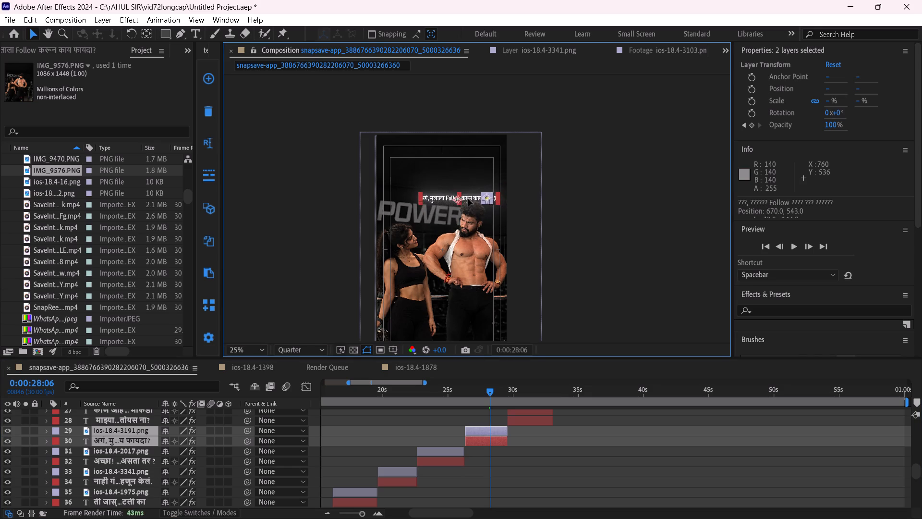
{"action": "left_click_drag", "start_coordinate": [468, 199], "coordinate": [463, 197]}
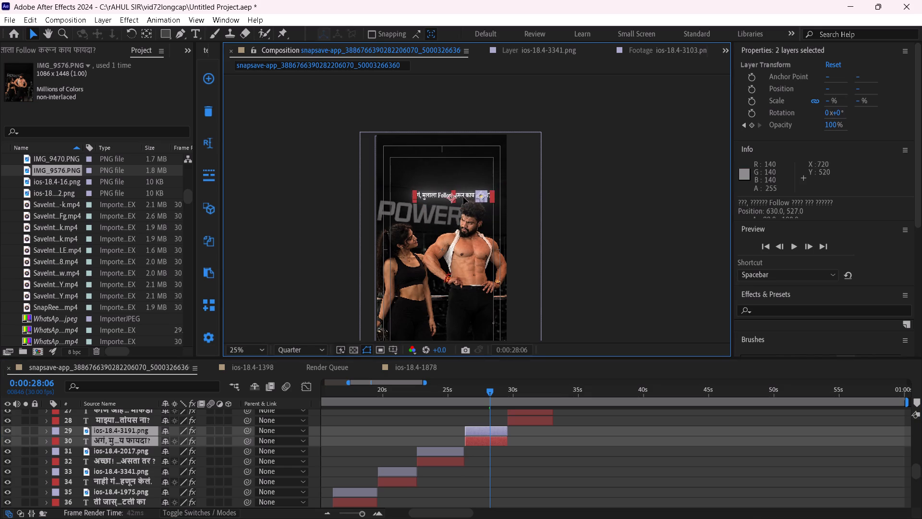
{"action": "left_click_drag", "start_coordinate": [463, 197], "coordinate": [461, 196]}
{"action": "left_click", "coordinate": [619, 213]}
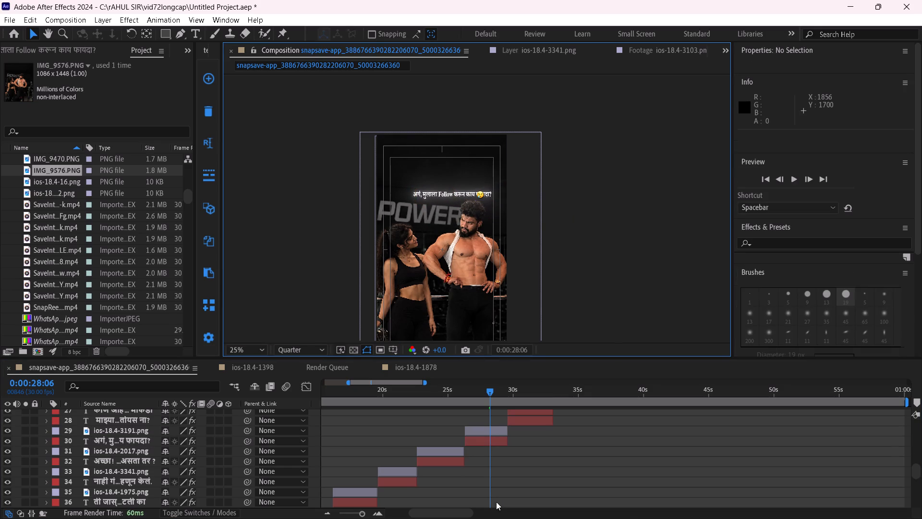
Shift the emoji ios-18.4-3191.png right to a horizontal position of about 1000, so it sits just after the layer 30 caption.
{"action": "left_click", "coordinate": [488, 428]}
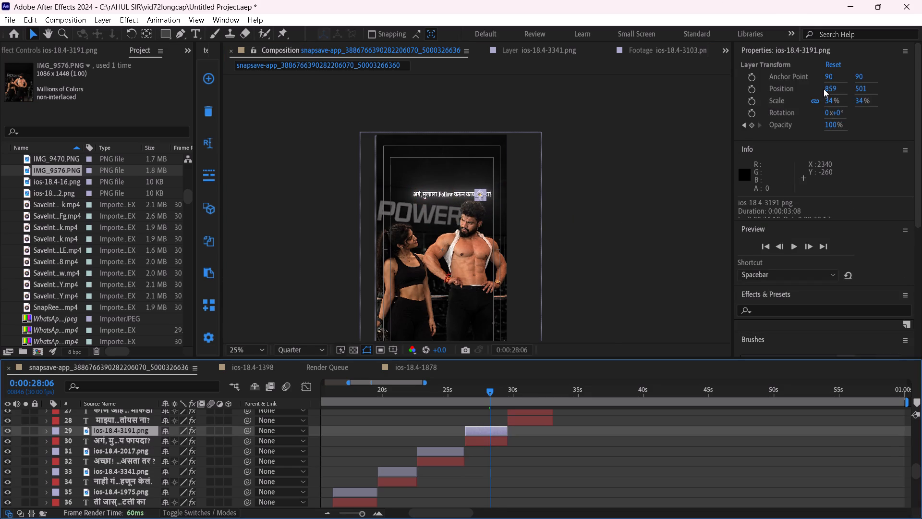
{"action": "left_click_drag", "start_coordinate": [833, 88], "coordinate": [907, 78]}
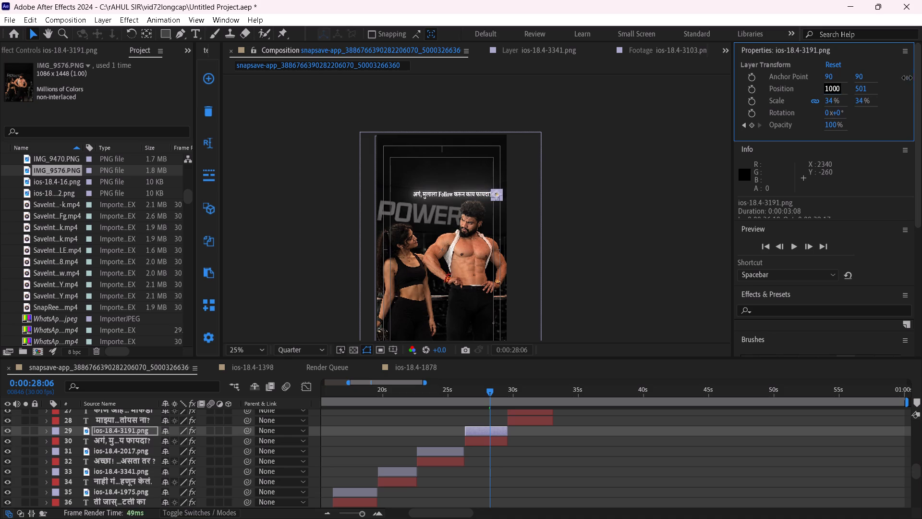
{"action": "left_click_drag", "start_coordinate": [907, 78], "coordinate": [905, 78]}
{"action": "left_click", "coordinate": [608, 259]}
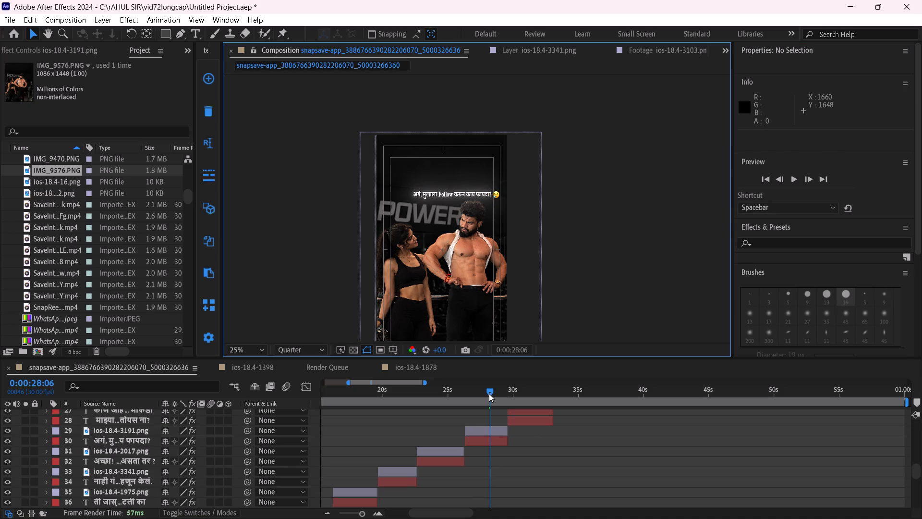
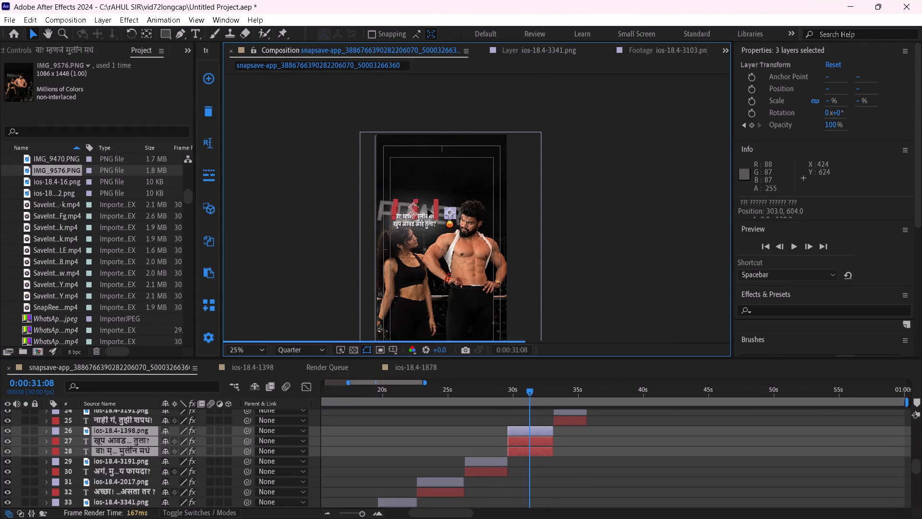
Move the two caption layers 27 and 28 and emoji ios-18.4-1398.png together slightly left and down above the woman's head, with the emoji at about 543, 695.
{"action": "left_click_drag", "start_coordinate": [428, 209], "coordinate": [420, 215]}
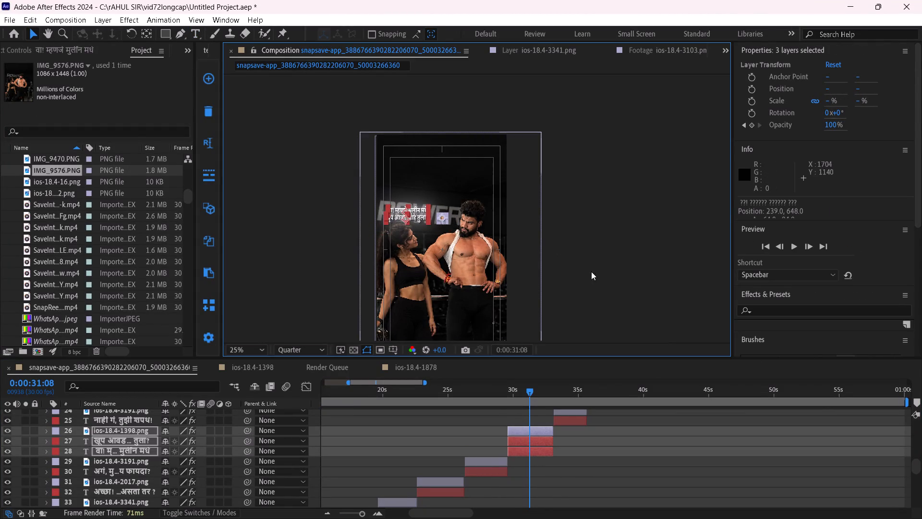
{"action": "left_click", "coordinate": [645, 265]}
Shift the emoji ios-18.4-1398.png left to a horizontal position of about 462, so it sits right after the caption's second line.
{"action": "left_click", "coordinate": [521, 432]}
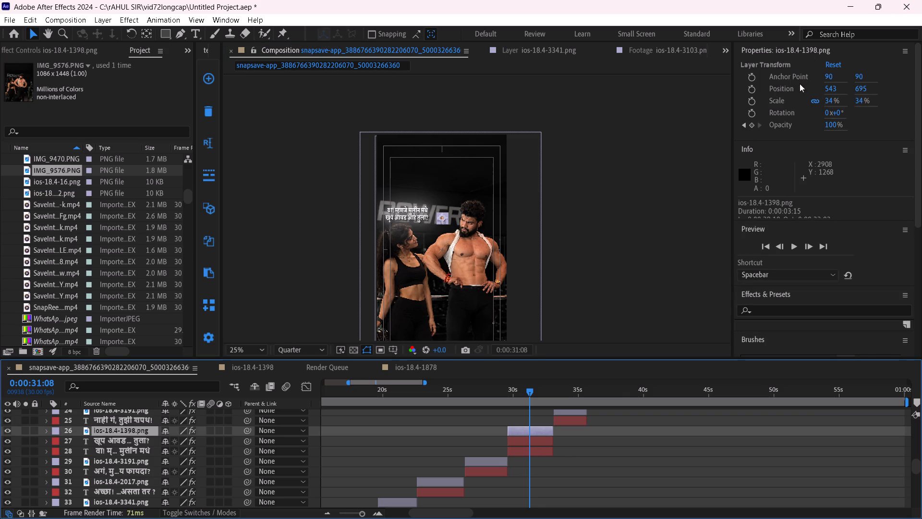
{"action": "left_click_drag", "start_coordinate": [832, 86], "coordinate": [783, 89]}
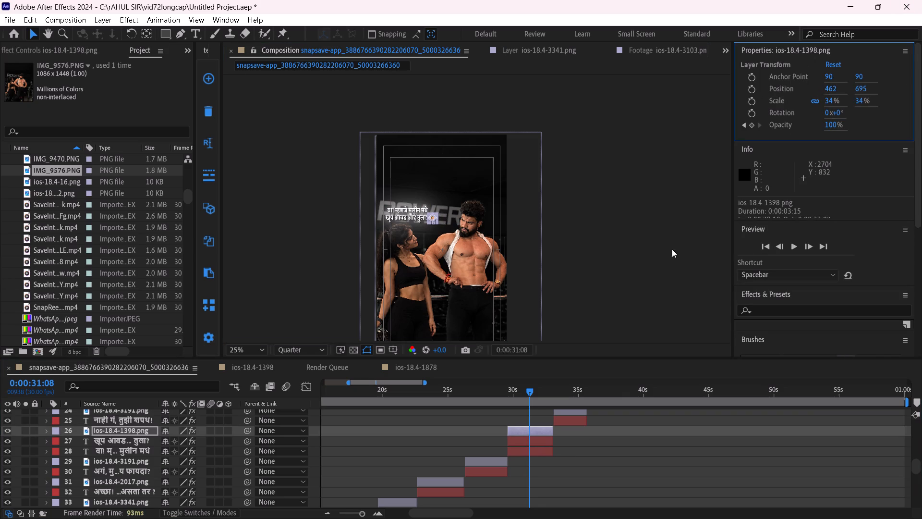
{"action": "left_click", "coordinate": [671, 247]}
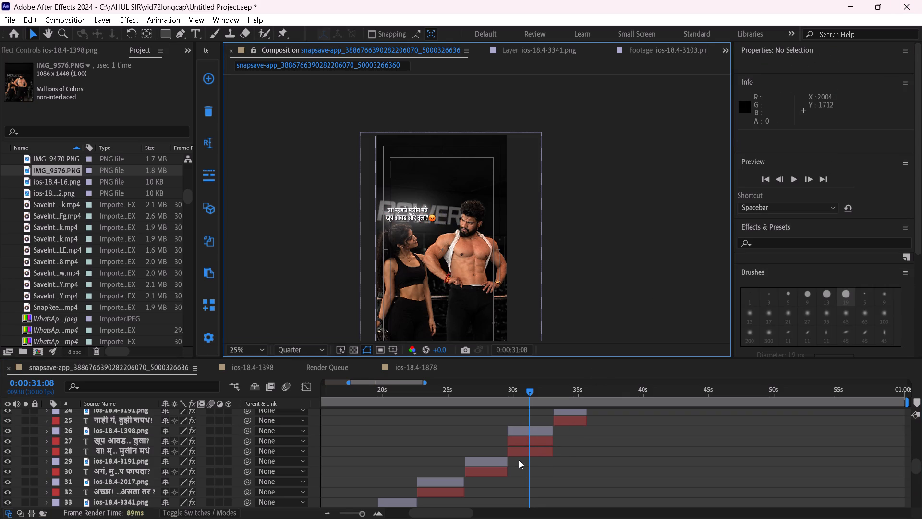
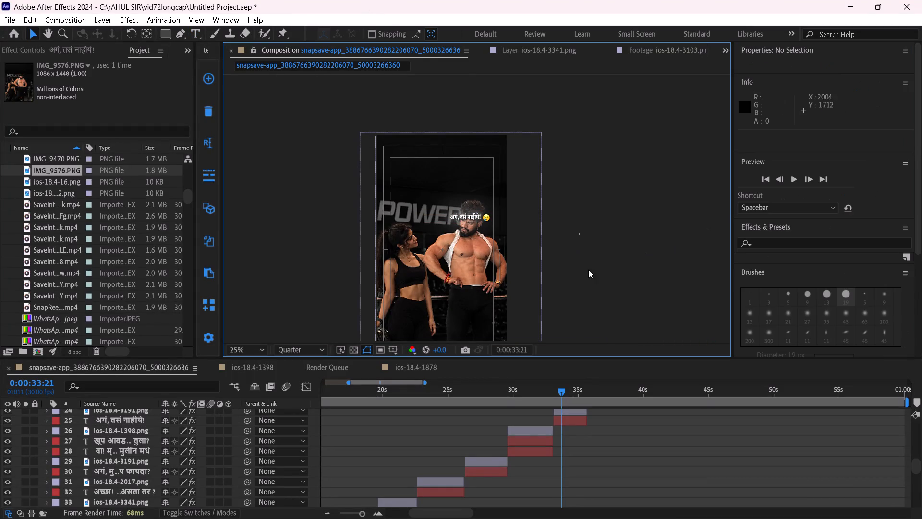
Lower caption layer 25 slightly to a vertical position of about 716 so it lines up with its emoji.
{"action": "left_click", "coordinate": [579, 420]}
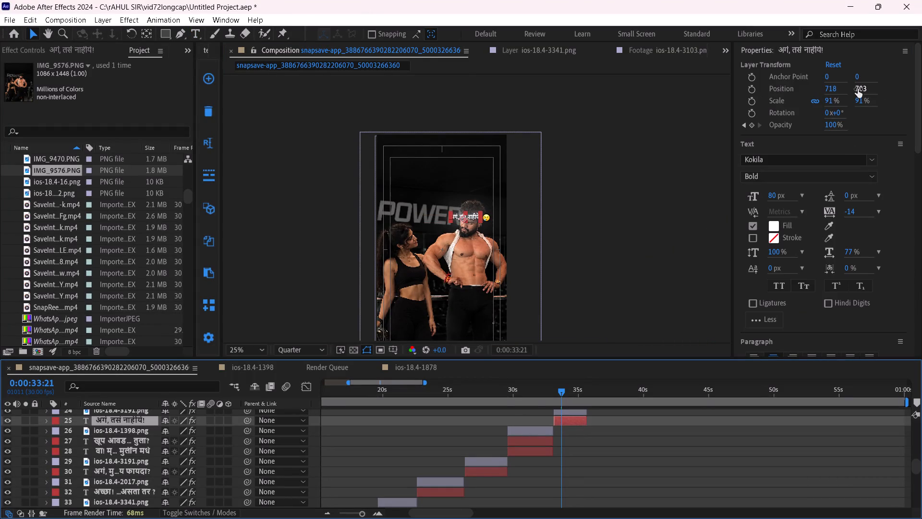
{"action": "left_click_drag", "start_coordinate": [858, 88], "coordinate": [861, 93]}
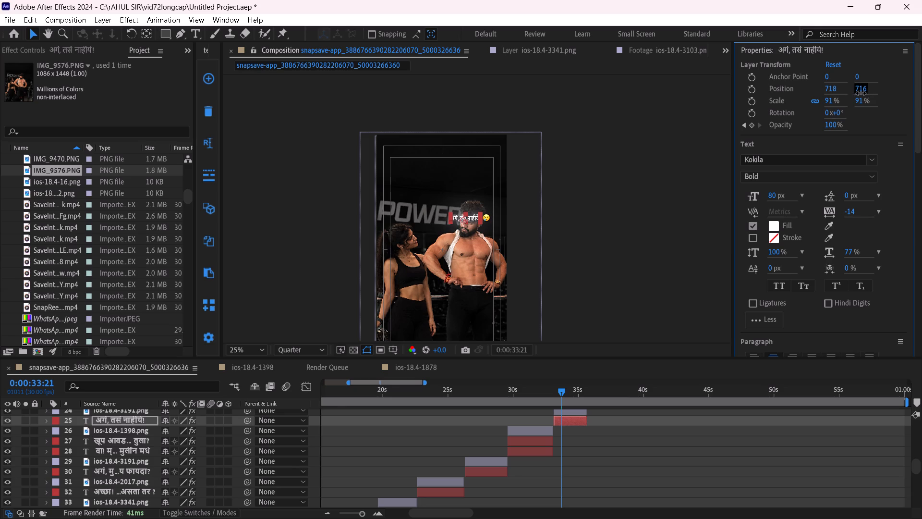
{"action": "left_click_drag", "start_coordinate": [861, 93], "coordinate": [860, 93]}
{"action": "left_click", "coordinate": [611, 219]}
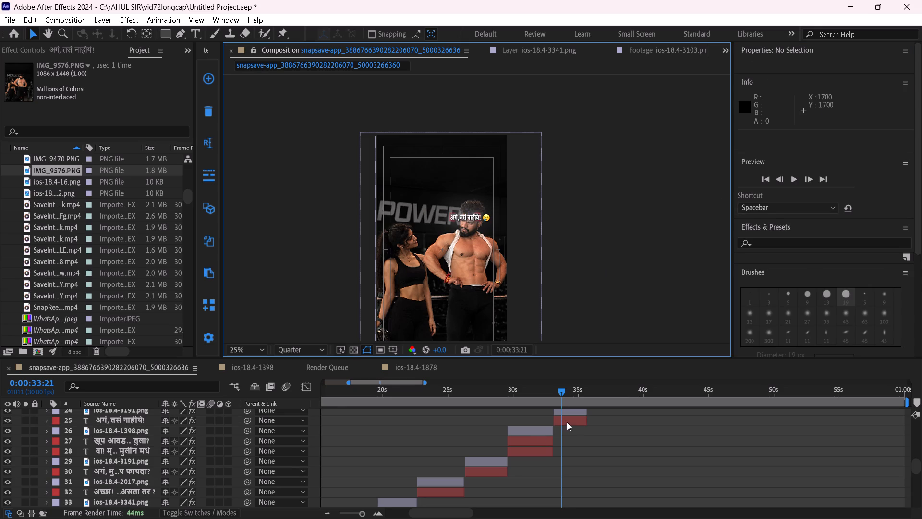
Move caption layer 25 and emoji ios-18.4-3191.png together up above the man's head, with the caption at about 722, 512.
{"action": "left_click", "coordinate": [567, 422]}
{"action": "scroll", "coordinate": [600, 457], "scroll_direction": "up", "scroll_amount": 2}
{"action": "left_click", "coordinate": [571, 476], "text": "ctrl"}
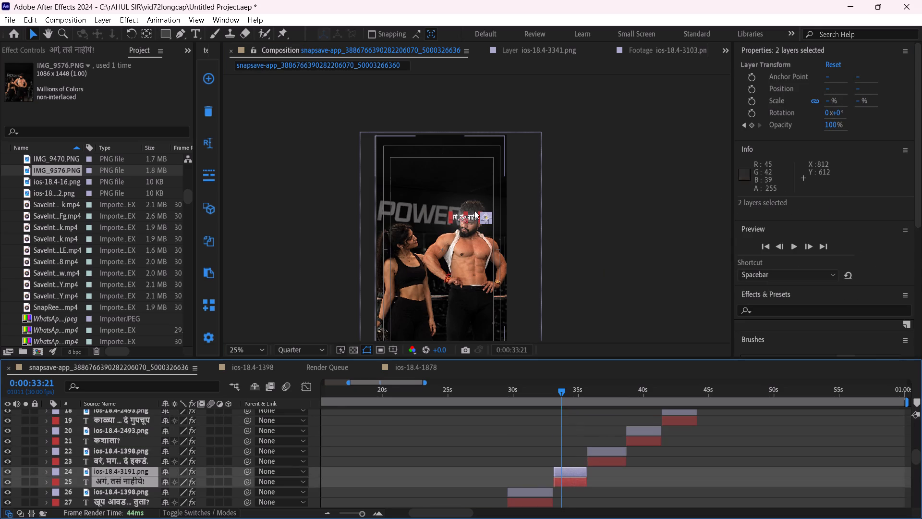
{"action": "left_click_drag", "start_coordinate": [474, 216], "coordinate": [475, 193]}
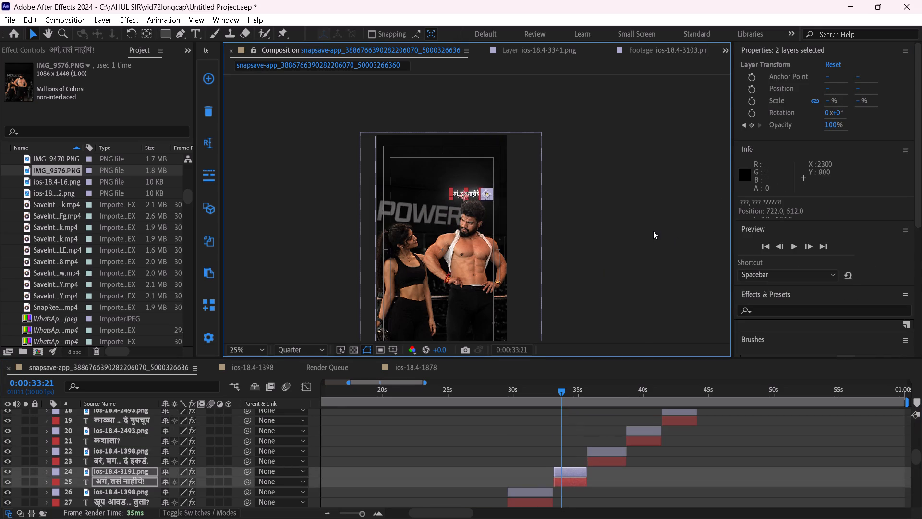
{"action": "left_click", "coordinate": [653, 231]}
Nudge the emoji ios-18.4-3191.png in layer 24 slightly left, closer to the end of its caption.
{"action": "left_click", "coordinate": [581, 470]}
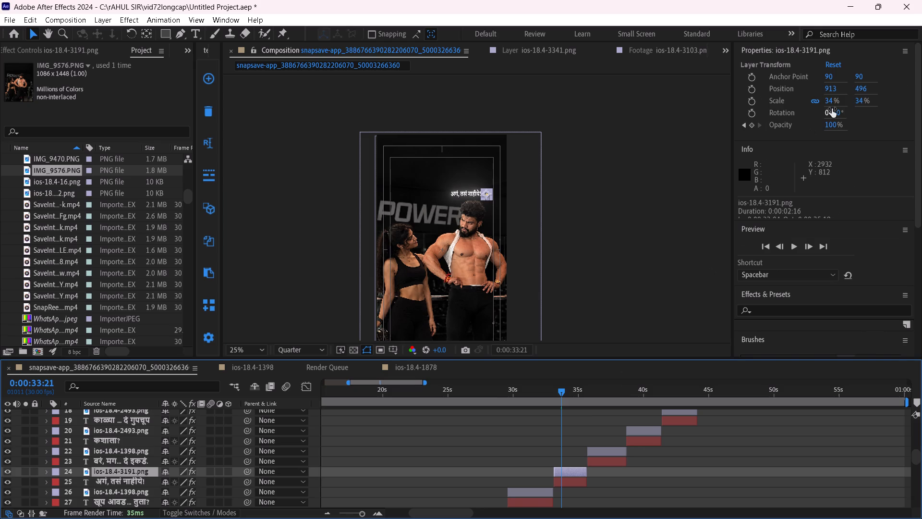
{"action": "left_click_drag", "start_coordinate": [834, 92], "coordinate": [828, 92]}
{"action": "left_click", "coordinate": [619, 233]}
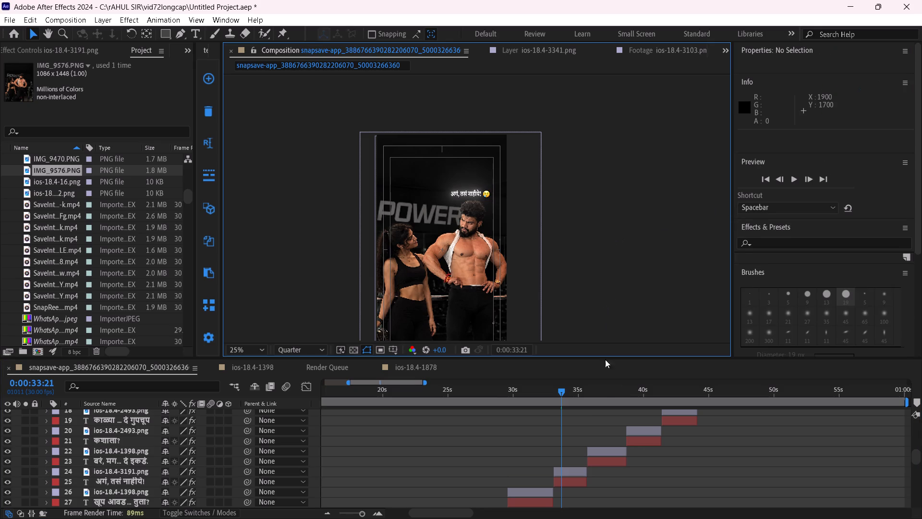
Shift caption layer 25 and emoji ios-18.4-3191.png together slightly right above the man's head.
{"action": "left_click", "coordinate": [579, 467]}
{"action": "left_click", "coordinate": [576, 473], "text": "shift"}
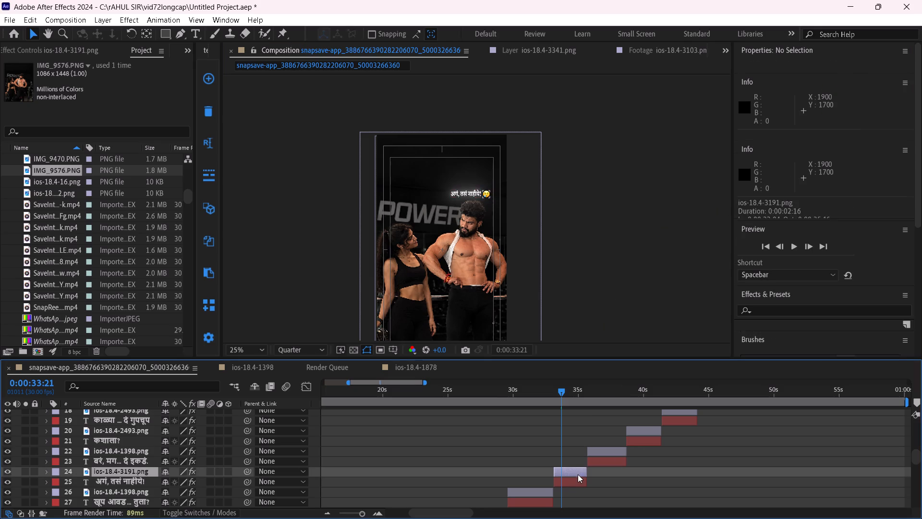
{"action": "left_click", "coordinate": [578, 483], "text": "shift"}
{"action": "left_click_drag", "start_coordinate": [827, 91], "coordinate": [827, 92]}
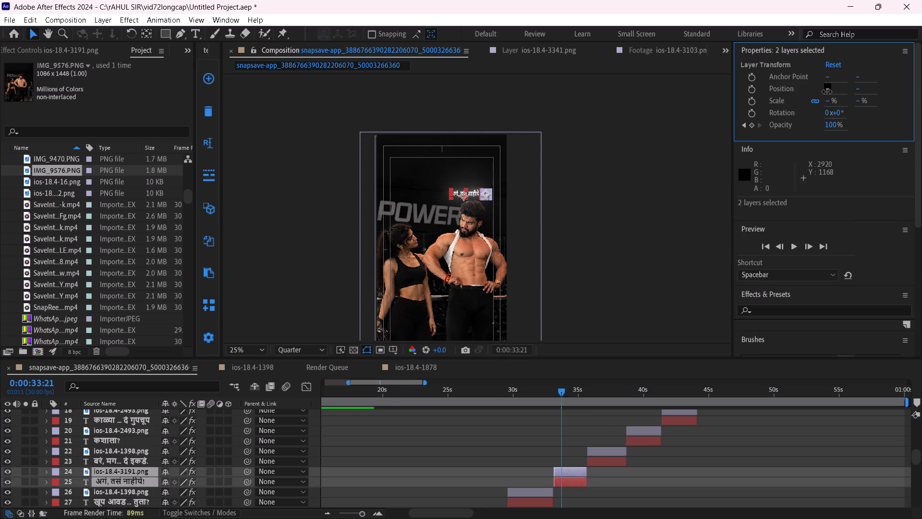
{"action": "left_click_drag", "start_coordinate": [827, 92], "coordinate": [840, 92]}
{"action": "left_click", "coordinate": [642, 251]}
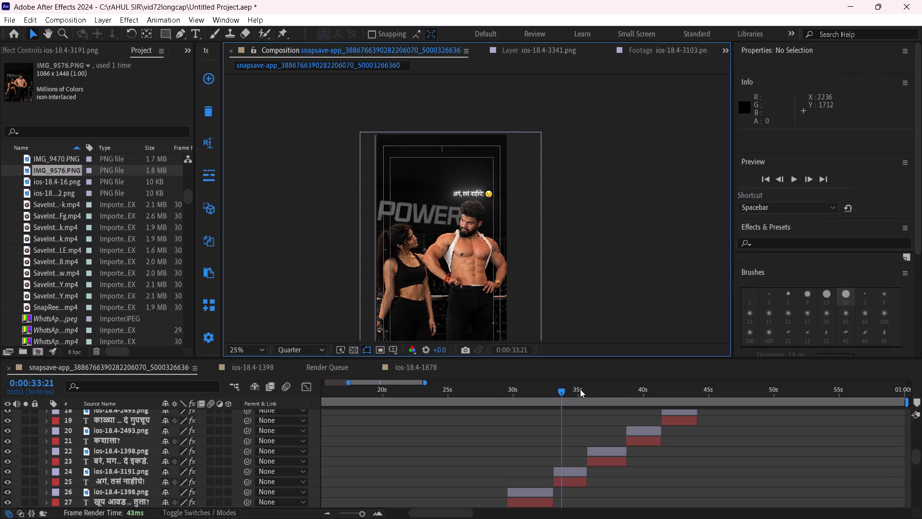
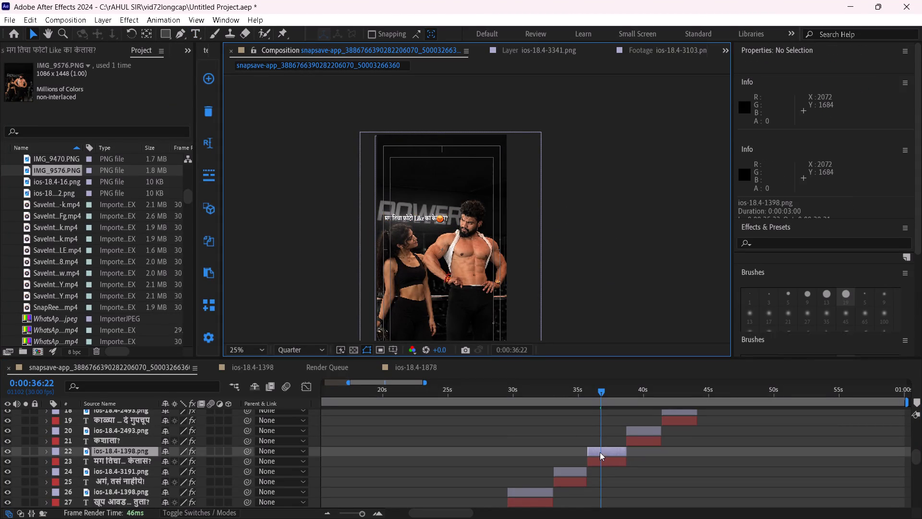
Shift the emoji ios-18.4-1398.png in layer 22 right to a horizontal position of about 632, just past the end of its caption.
{"action": "left_click_drag", "start_coordinate": [831, 88], "coordinate": [907, 86]}
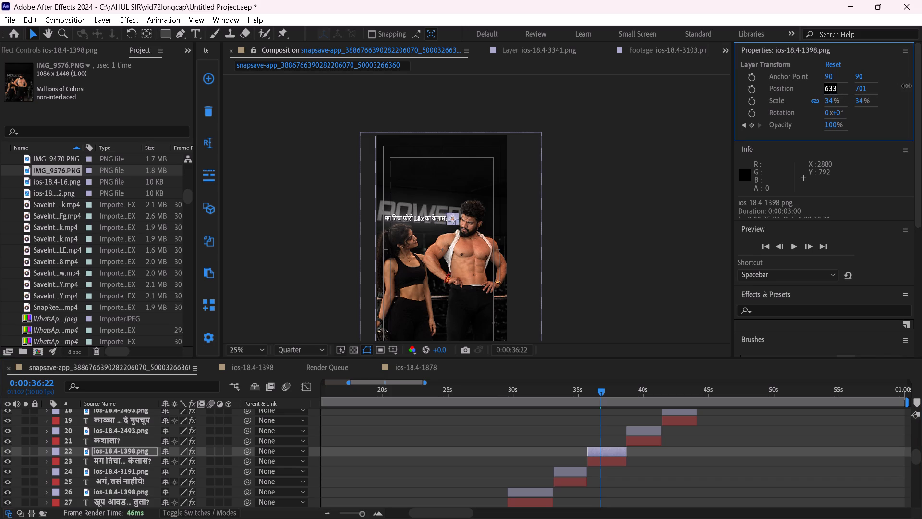
{"action": "left_click_drag", "start_coordinate": [907, 86], "coordinate": [900, 88]}
{"action": "left_click", "coordinate": [641, 209]}
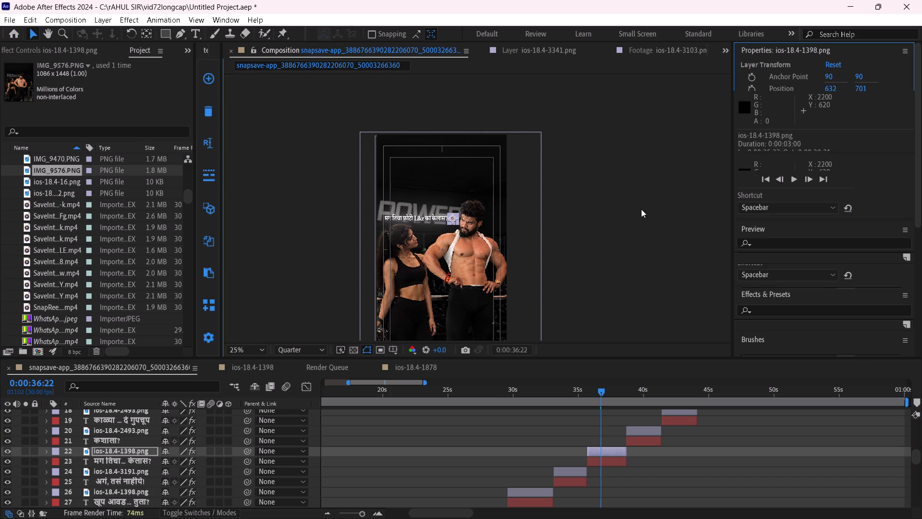
{"action": "left_click", "coordinate": [617, 447]}
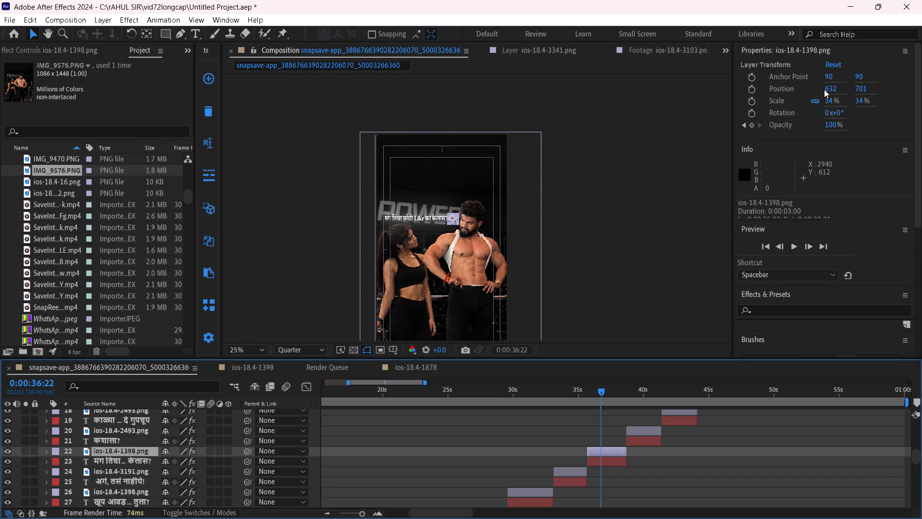
{"action": "left_click", "coordinate": [826, 89]}
{"action": "left_click", "coordinate": [615, 217]}
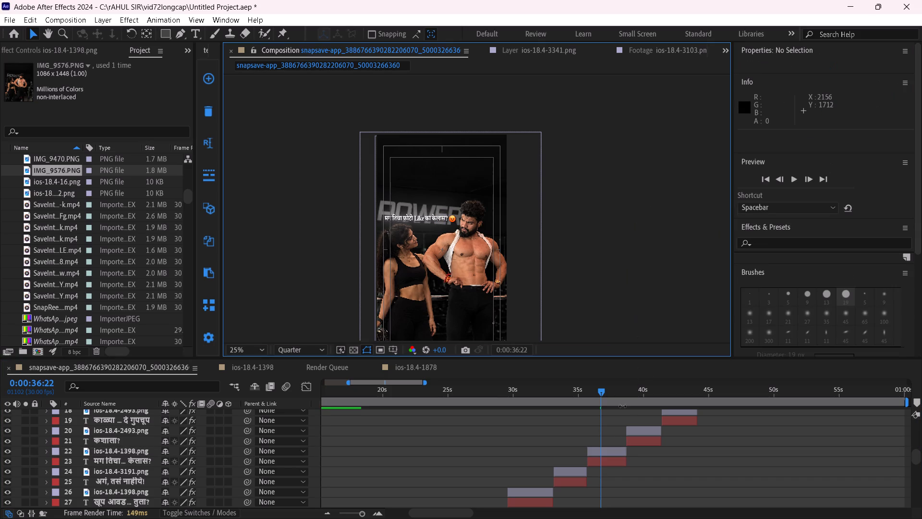
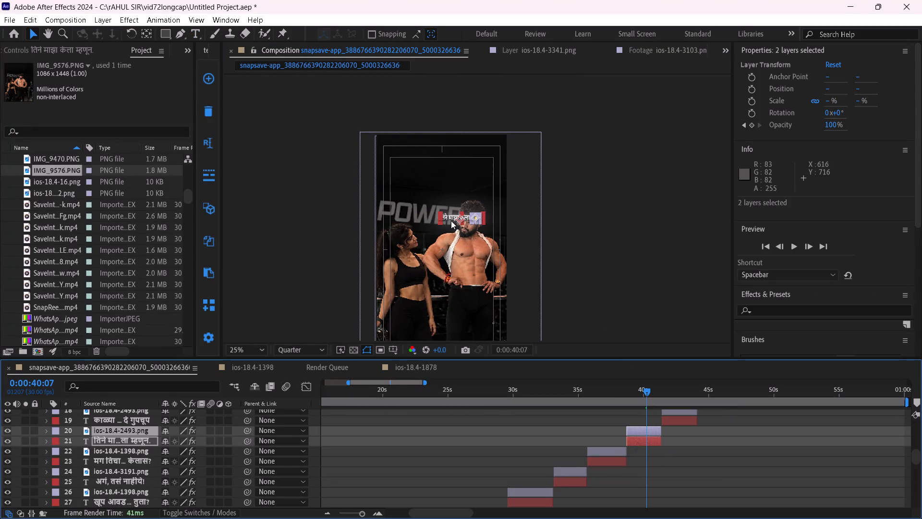
Move the caption in layer 21 and its emoji in layer 20 up above the man's head, emoji at about 507 vertically.
{"action": "left_click_drag", "start_coordinate": [449, 218], "coordinate": [449, 196]}
{"action": "left_click", "coordinate": [630, 266]}
Shift the emoji ios-18.4-2493.png in layer 20 horizontally so it sits just past the end of its caption.
{"action": "left_click", "coordinate": [652, 432]}
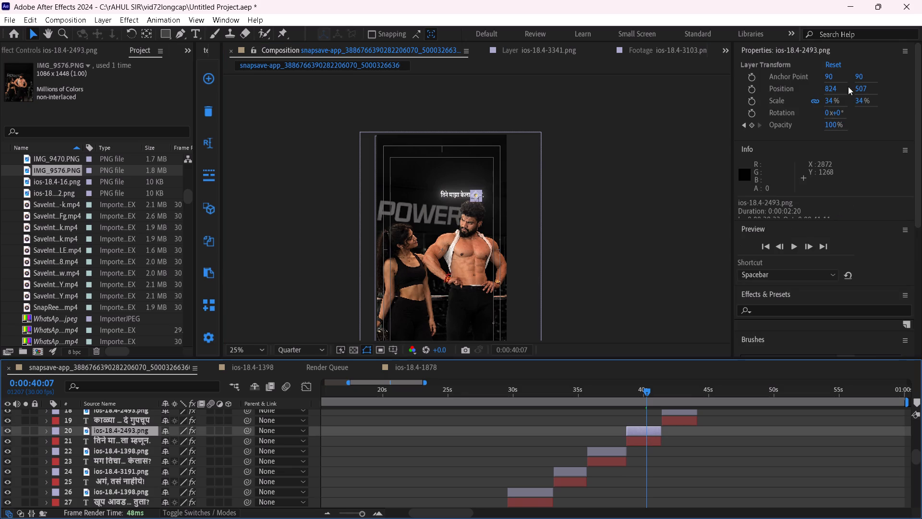
{"action": "left_click_drag", "start_coordinate": [834, 93], "coordinate": [903, 86]}
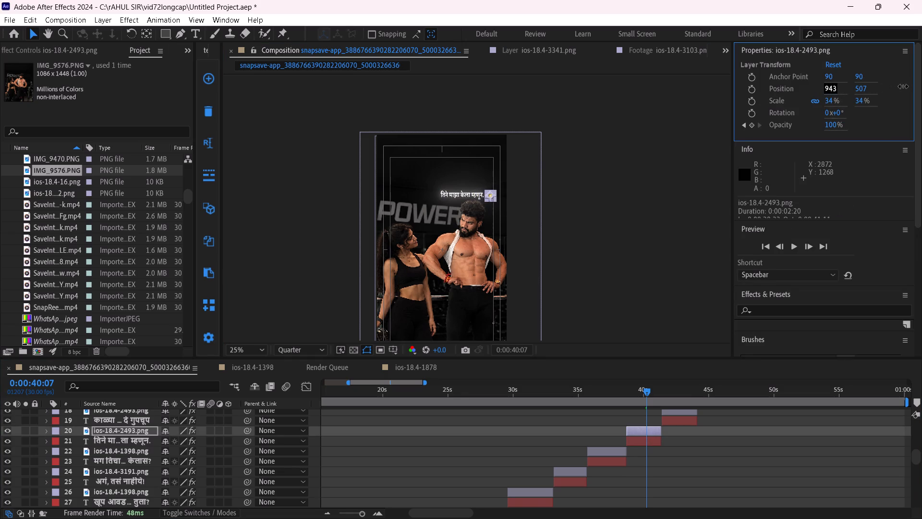
{"action": "left_click_drag", "start_coordinate": [903, 86], "coordinate": [897, 88]}
{"action": "left_click", "coordinate": [594, 205]}
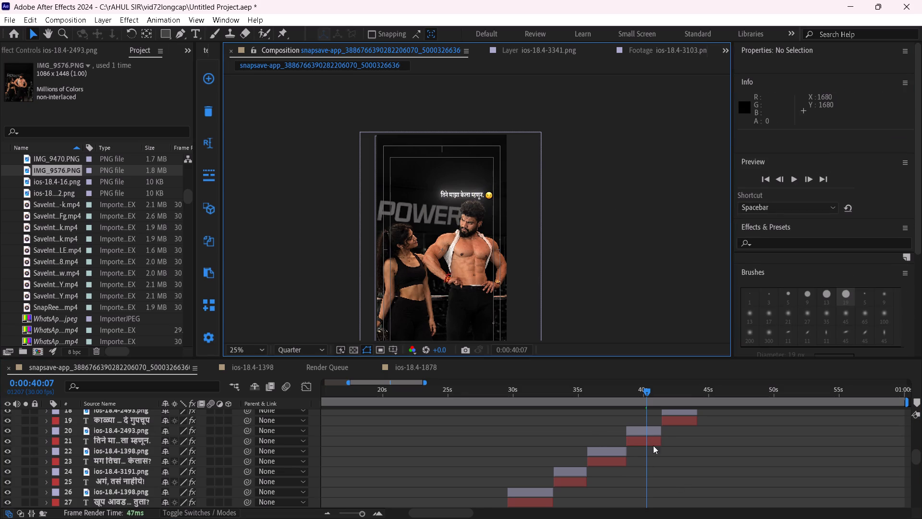
{"action": "left_click", "coordinate": [661, 430]}
{"action": "left_click_drag", "start_coordinate": [832, 88], "coordinate": [832, 89]}
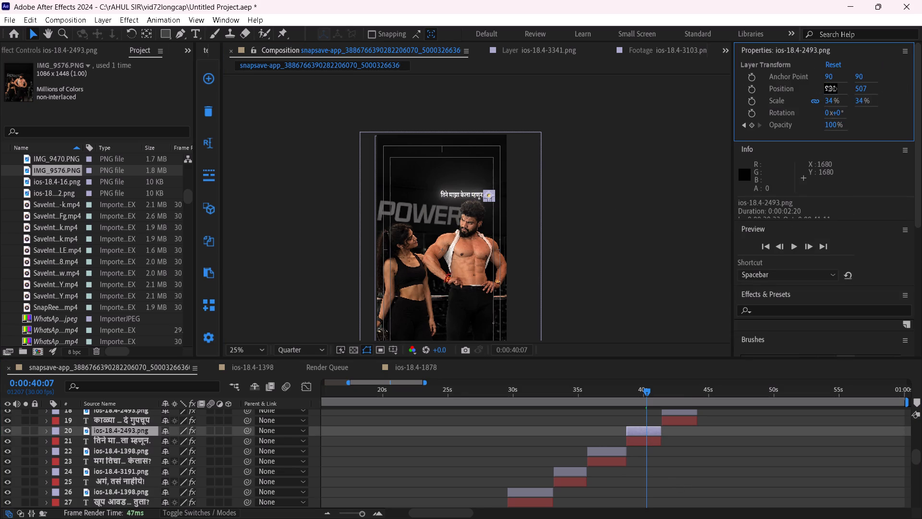
{"action": "left_click_drag", "start_coordinate": [832, 89], "coordinate": [822, 86]}
{"action": "left_click", "coordinate": [628, 204]}
{"action": "scroll", "coordinate": [666, 481], "scroll_direction": "up", "scroll_amount": 1}
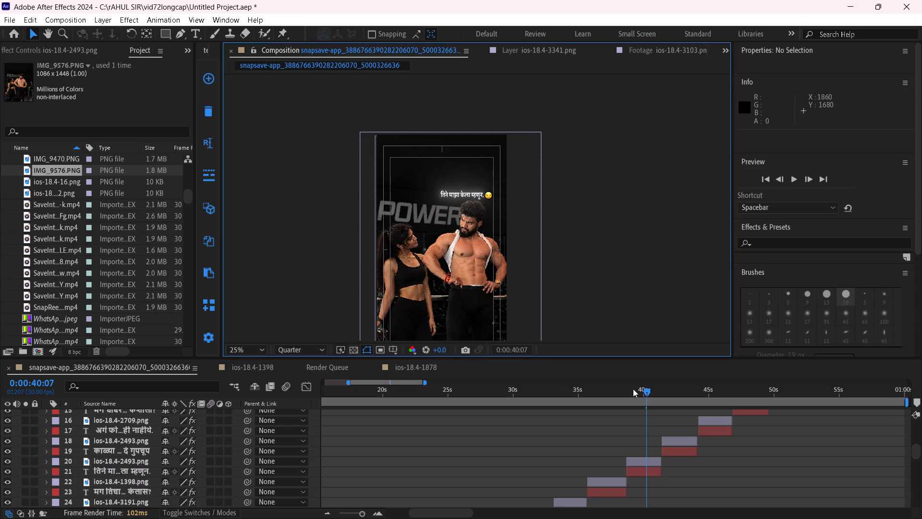
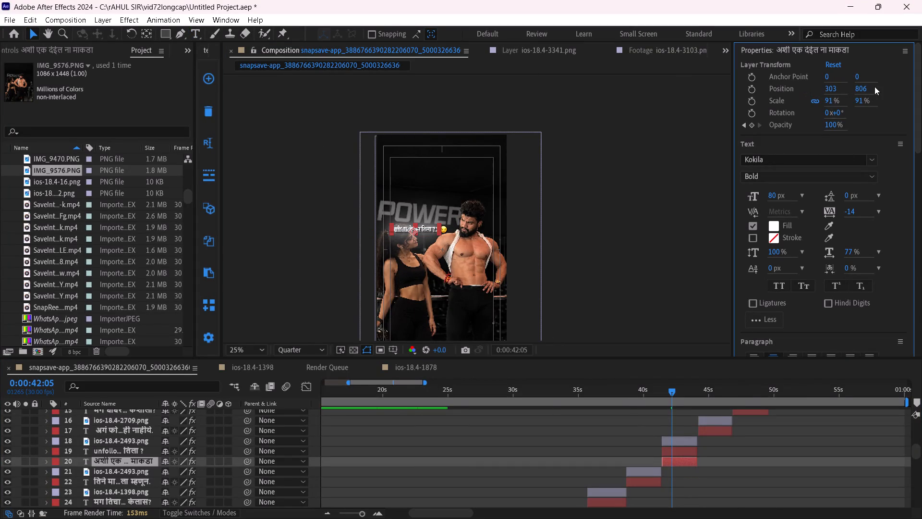
Move the caption line in layer 20 up so it sits directly above the "unfollow" line.
{"action": "left_click_drag", "start_coordinate": [862, 88], "coordinate": [829, 79]}
{"action": "left_click", "coordinate": [614, 188]}
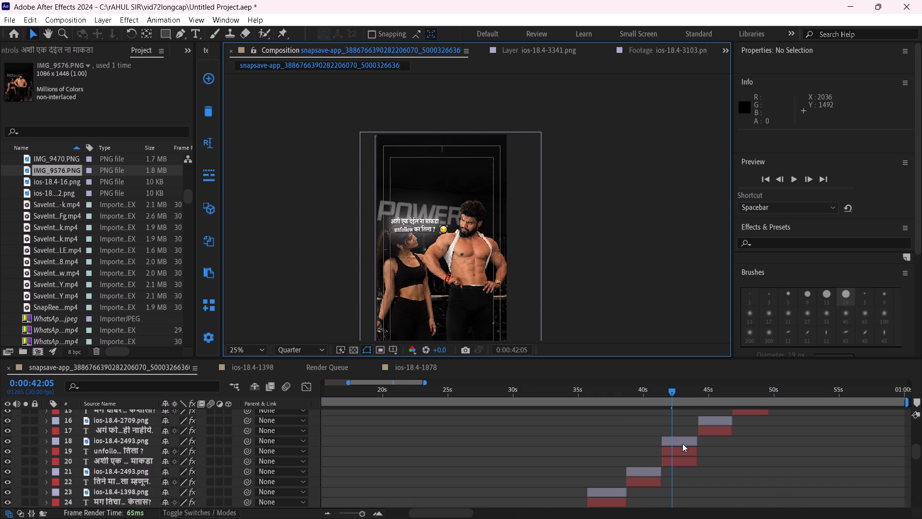
Shift the emoji ios-18.4-2493.png in layer 18 horizontally to 517, right against the end of the "unfollow" caption line.
{"action": "left_click", "coordinate": [682, 444]}
{"action": "left_click_drag", "start_coordinate": [832, 90], "coordinate": [811, 91]}
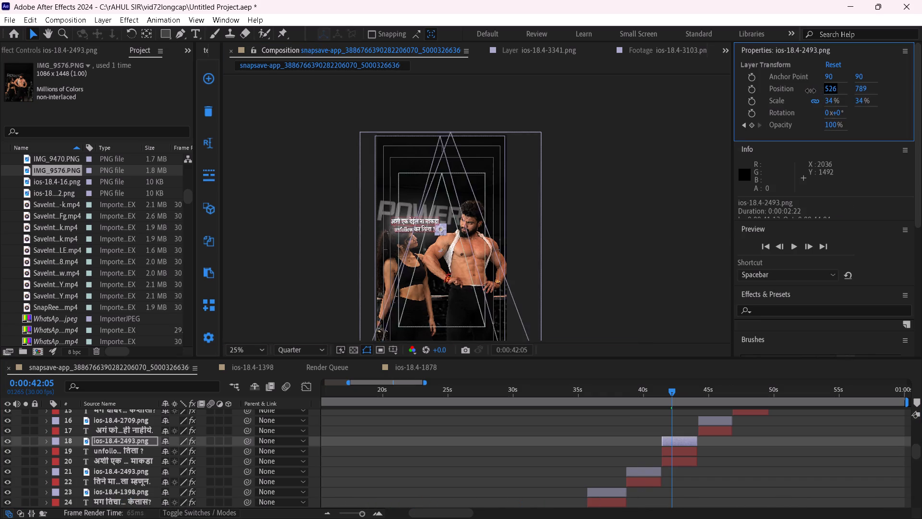
{"action": "left_click_drag", "start_coordinate": [811, 91], "coordinate": [808, 92]}
{"action": "left_click", "coordinate": [655, 221]}
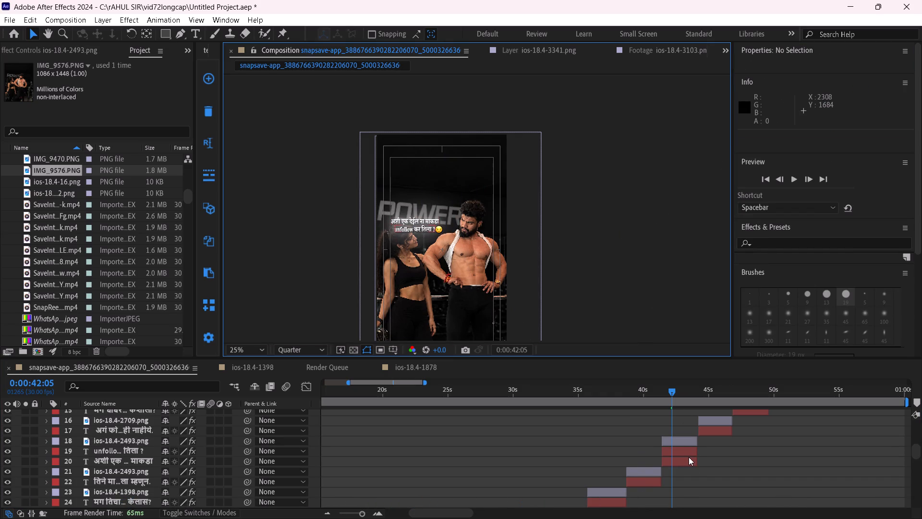
Nudge the caption line in layer 20 slightly to the right to centre it over the line below.
{"action": "left_click", "coordinate": [691, 462]}
{"action": "left_click_drag", "start_coordinate": [834, 86], "coordinate": [844, 86]}
{"action": "left_click", "coordinate": [635, 224]}
Move both caption lines and their emoji (layers 18 to 20) together up and slightly left, over the POWER lettering above the woman's head.
{"action": "left_click", "coordinate": [687, 439]}
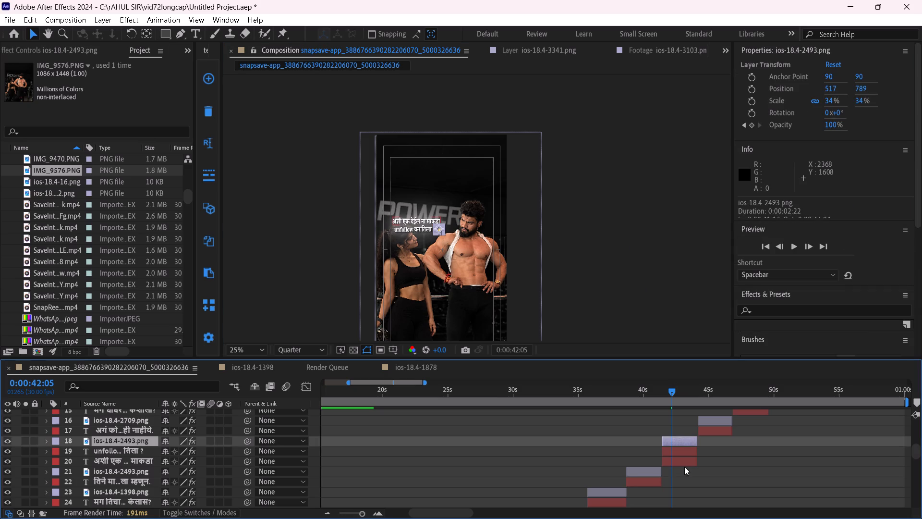
{"action": "left_click", "coordinate": [687, 463], "text": "shift"}
{"action": "left_click_drag", "start_coordinate": [425, 230], "coordinate": [423, 228]}
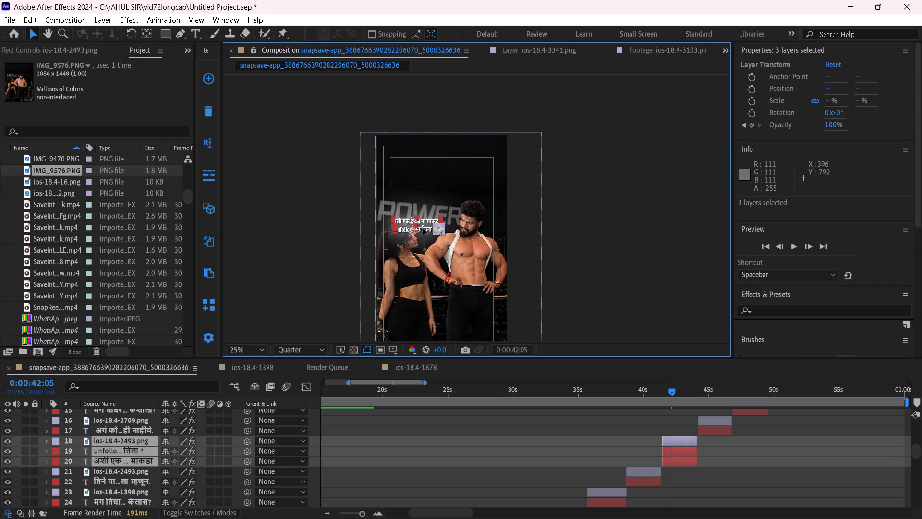
{"action": "left_click_drag", "start_coordinate": [423, 228], "coordinate": [422, 221]}
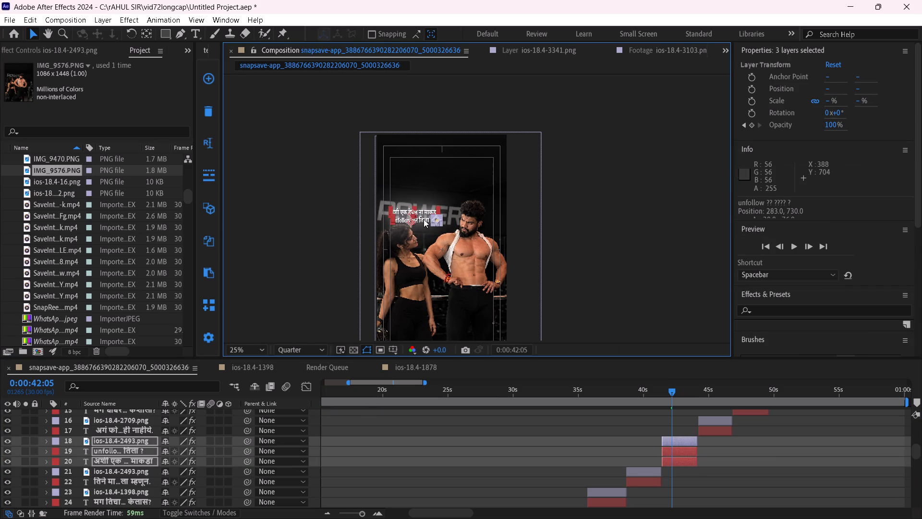
{"action": "left_click", "coordinate": [423, 219]}
{"action": "left_click", "coordinate": [602, 227]}
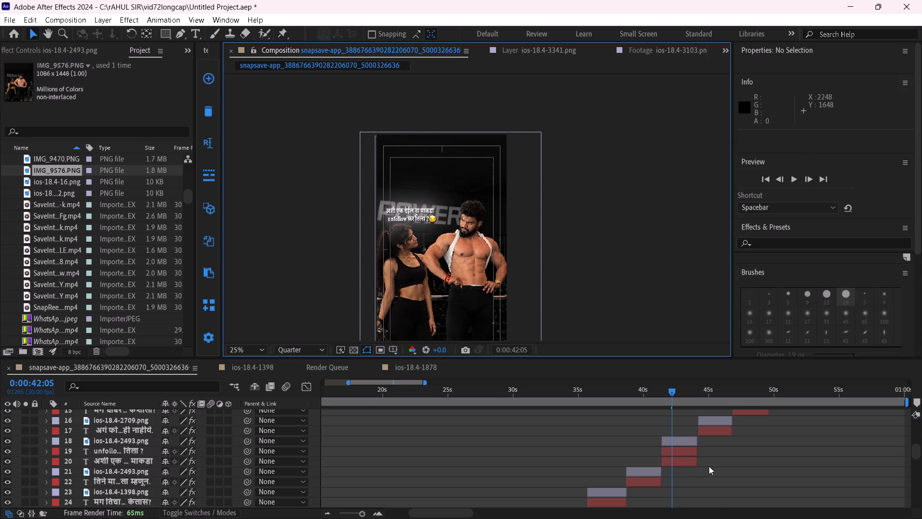
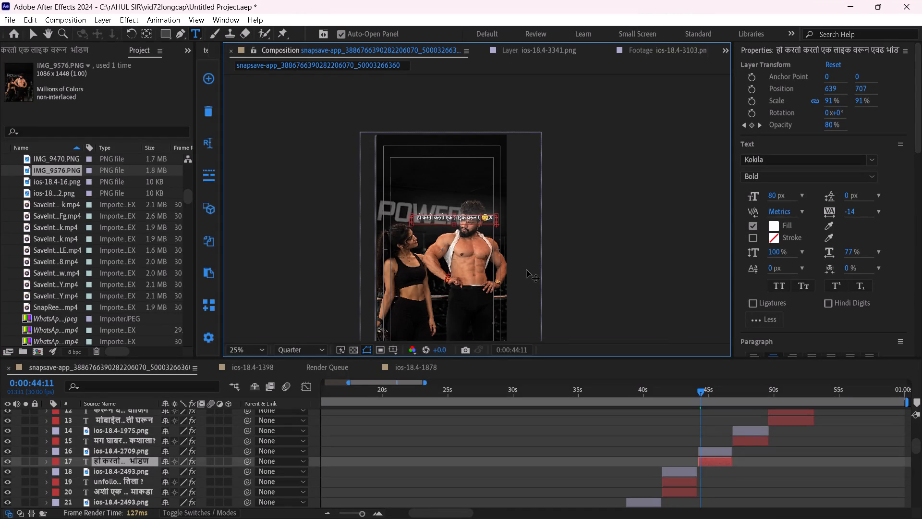
Shorten the caption line in layer 17 by deleting the words that follow "हो करतो करतो एक लाइक".
{"action": "key", "text": "BackSpace"}
{"action": "key", "text": "BackSpace"}
{"action": "key", "text": "BackSpace"}
{"action": "key", "text": "BackSpace"}
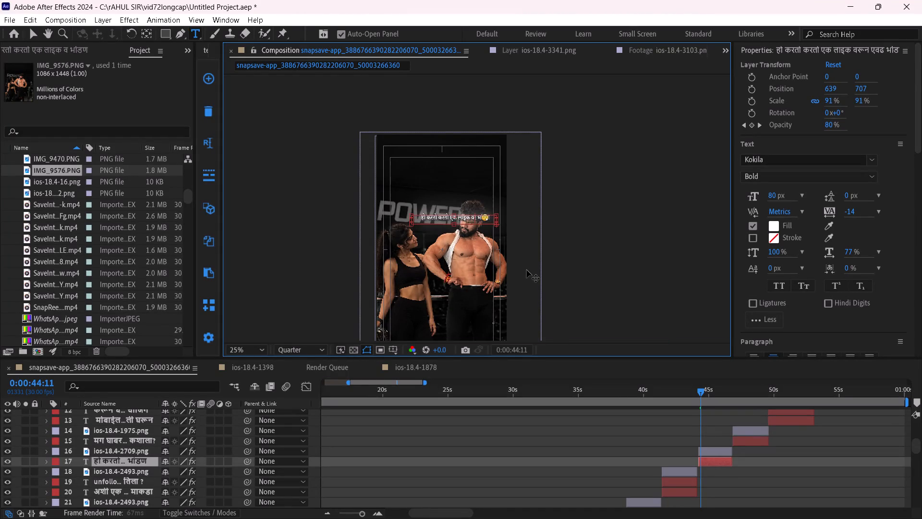
{"action": "key", "text": "BackSpace"}
{"action": "key", "text": "Right"}
{"action": "key", "text": "Right"}
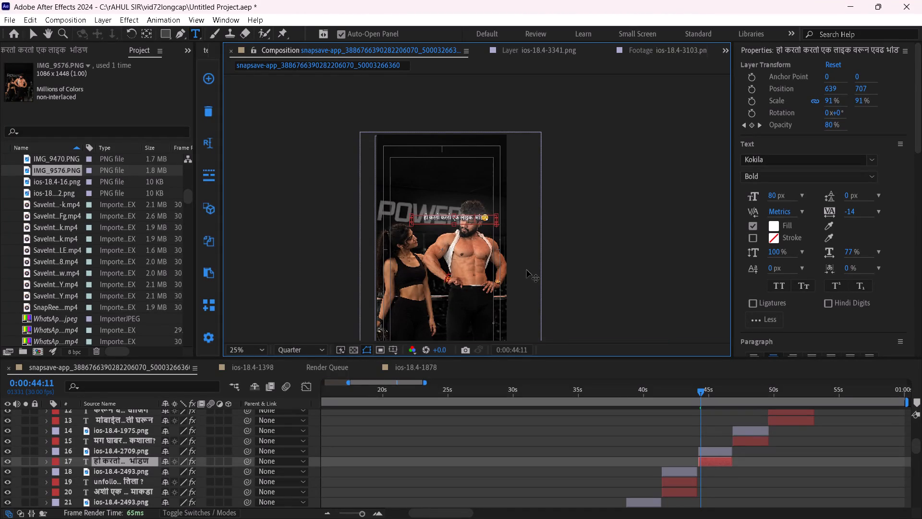
{"action": "key", "text": "Right"}
{"action": "key", "text": "Right"}
{"action": "key", "text": "Right"}
{"action": "key", "text": "Right"}
{"action": "key", "text": "Right"}
{"action": "key", "text": "BackSpace"}
{"action": "key", "text": "BackSpace"}
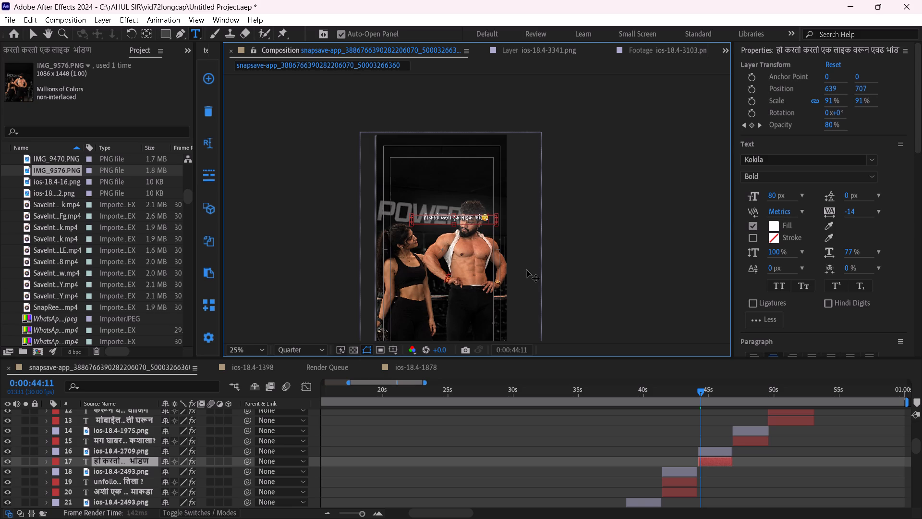
{"action": "key", "text": "BackSpace"}
{"action": "key", "text": "BackSpace"}
{"action": "key", "text": "BackSpace"}
{"action": "key", "text": "BackSpace"}
{"action": "key", "text": "BackSpace"}
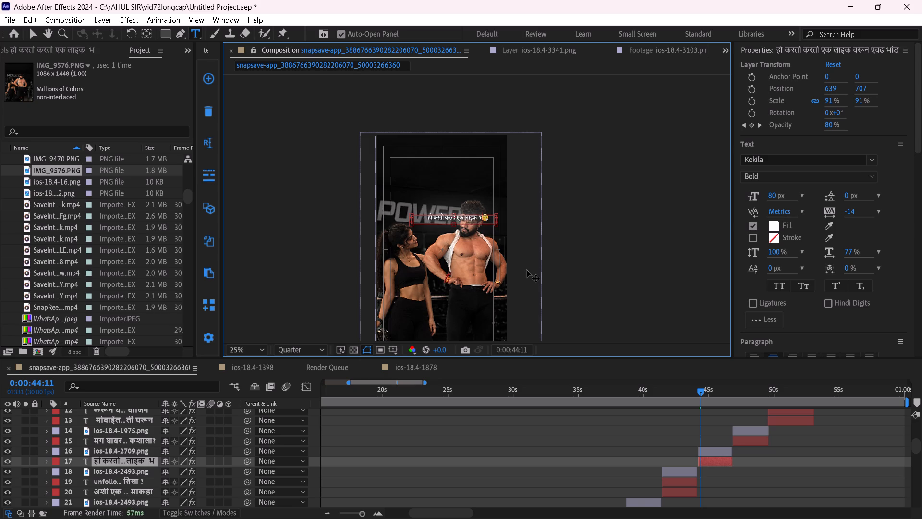
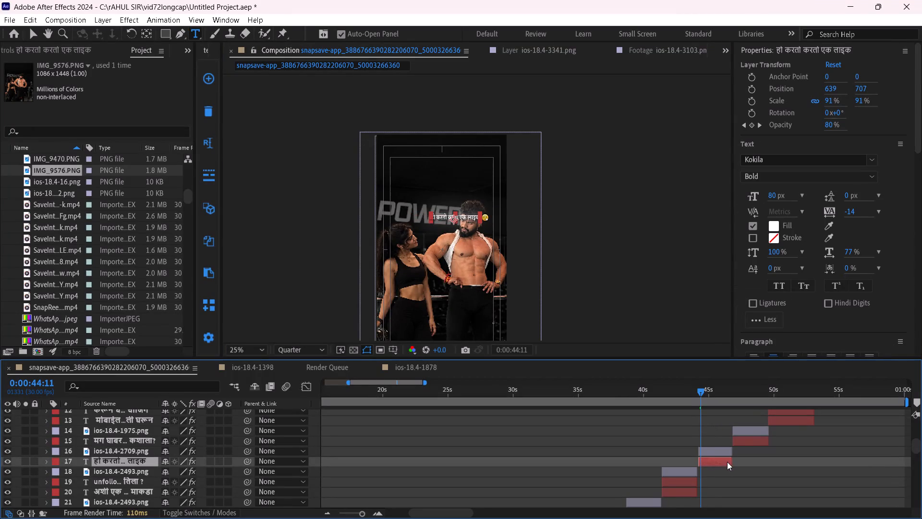
Duplicate the layer 17 caption and replace the copy's text with the cut words "वरून एवढ भांडण".
{"action": "key", "text": "ctrl+d"}
{"action": "double_click", "coordinate": [725, 461]}
{"action": "key", "text": "BackSpace"}
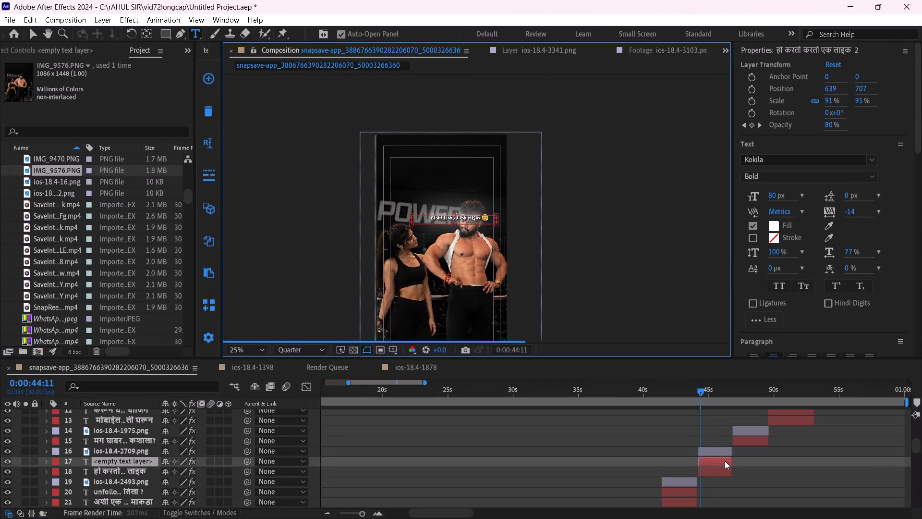
{"action": "key", "text": "ctrl+v"}
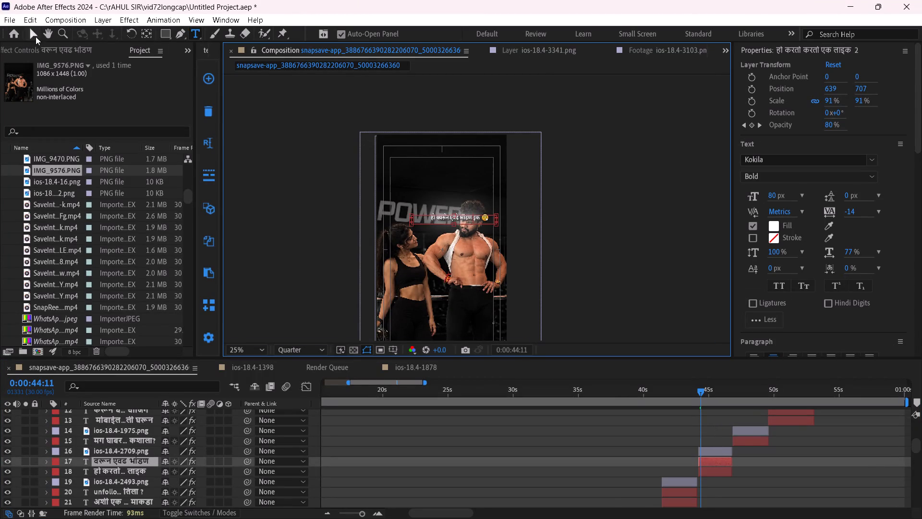
{"action": "left_click", "coordinate": [36, 37]}
Raise the "हो करतो करतो एक लाइक" caption to a Y position of 645, above the second line.
{"action": "left_click", "coordinate": [709, 474]}
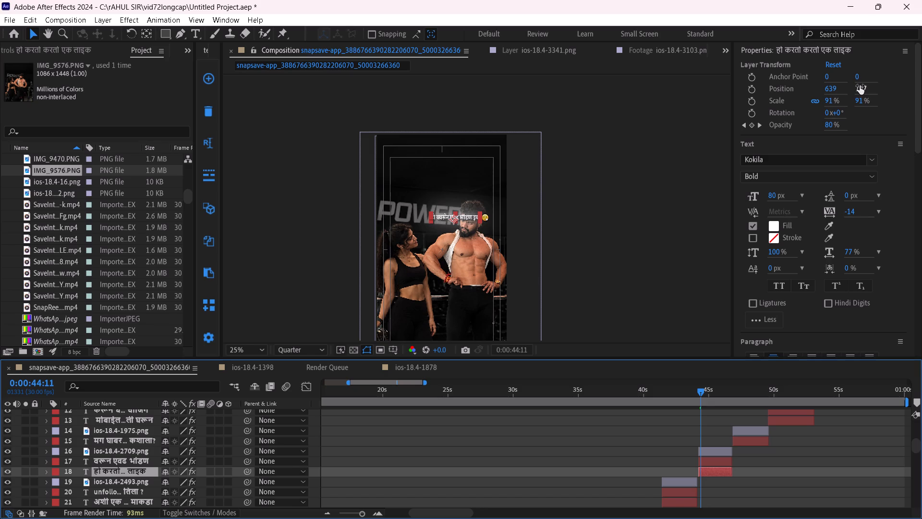
{"action": "left_click_drag", "start_coordinate": [860, 86], "coordinate": [826, 86]}
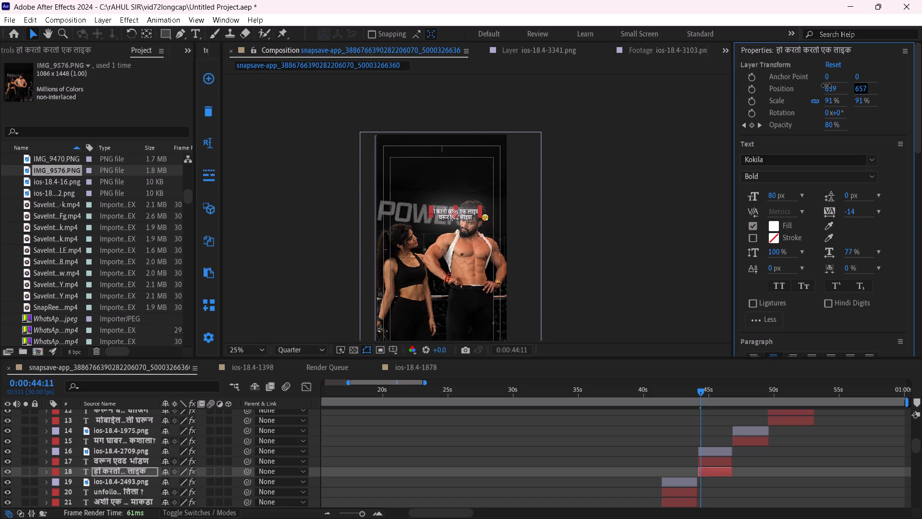
{"action": "left_click_drag", "start_coordinate": [826, 86], "coordinate": [816, 88]}
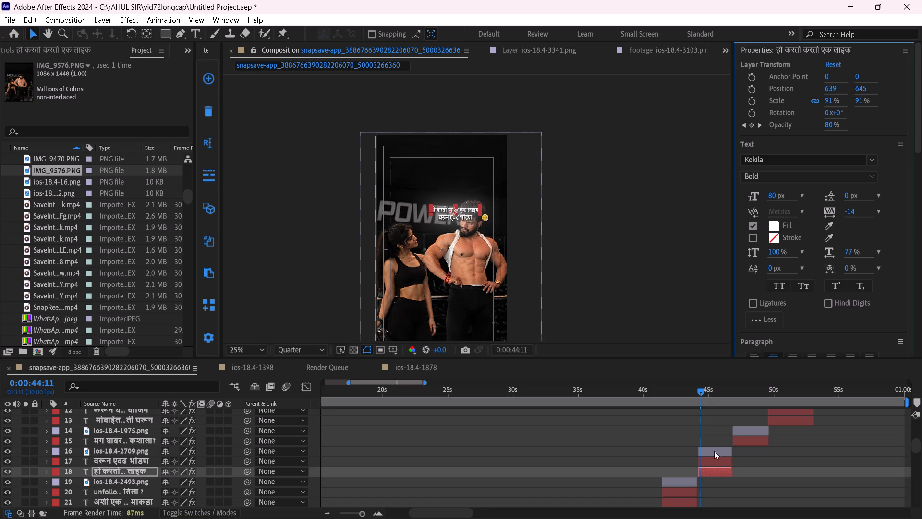
Shift the ios-18.4-2709.png emoji horizontally so it sits right beside the end of "वरून एवढ भांडण".
{"action": "left_click", "coordinate": [717, 457]}
{"action": "left_click", "coordinate": [717, 457]}
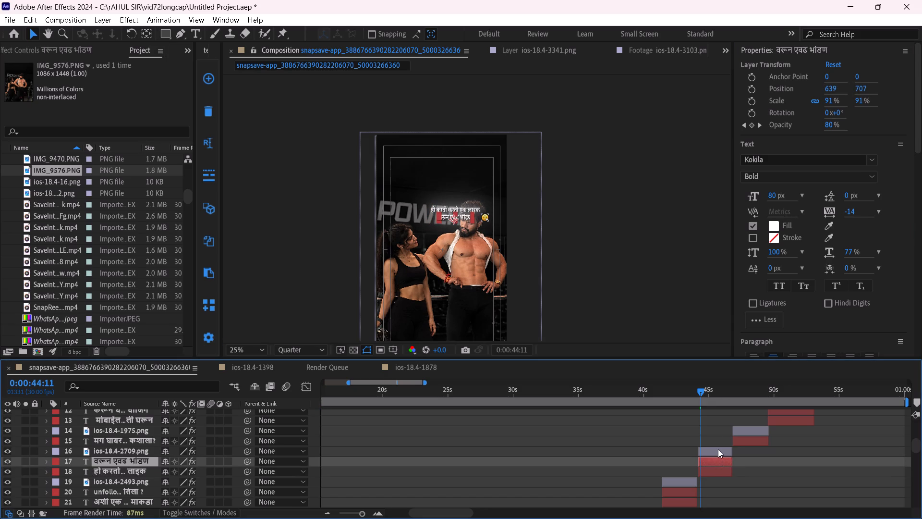
{"action": "left_click", "coordinate": [718, 449]}
{"action": "left_click_drag", "start_coordinate": [827, 94], "coordinate": [797, 98]}
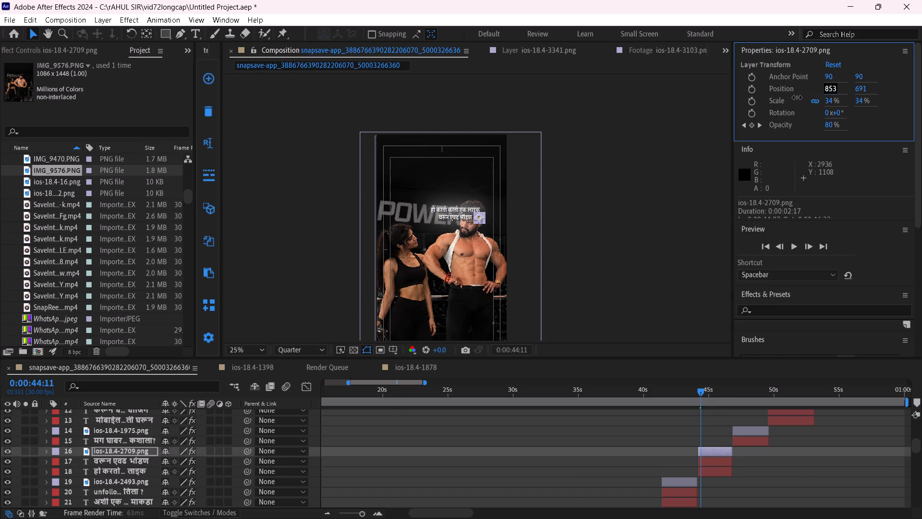
{"action": "left_click_drag", "start_coordinate": [797, 98], "coordinate": [789, 99]}
{"action": "left_click", "coordinate": [634, 232]}
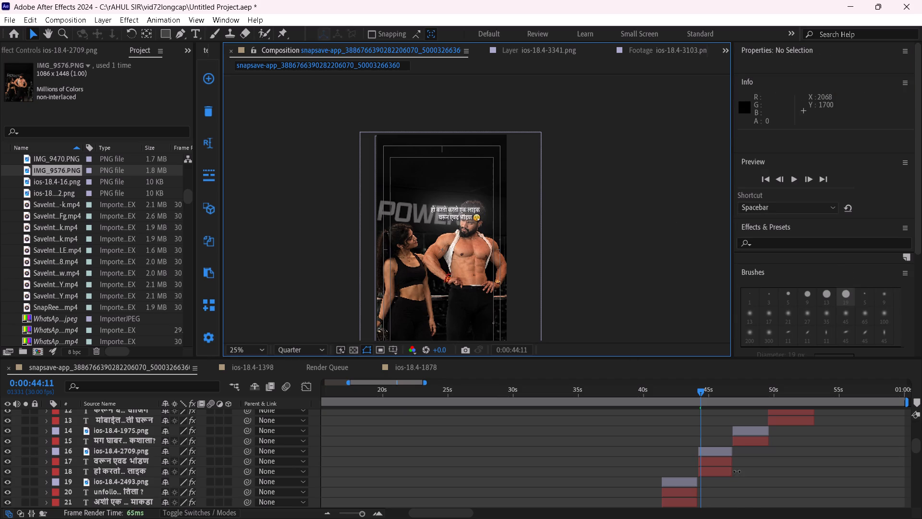
Shift the "हो करतो करतो एक लाइक" line rightward to centre it over the second line and emoji.
{"action": "left_click", "coordinate": [727, 470]}
{"action": "left_click_drag", "start_coordinate": [833, 90], "coordinate": [847, 89]}
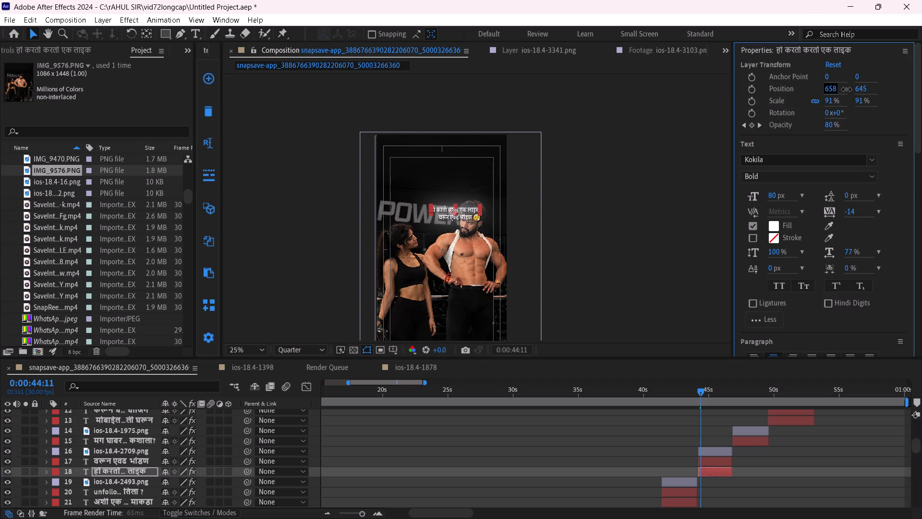
{"action": "left_click_drag", "start_coordinate": [847, 89], "coordinate": [853, 86]}
{"action": "left_click", "coordinate": [585, 218]}
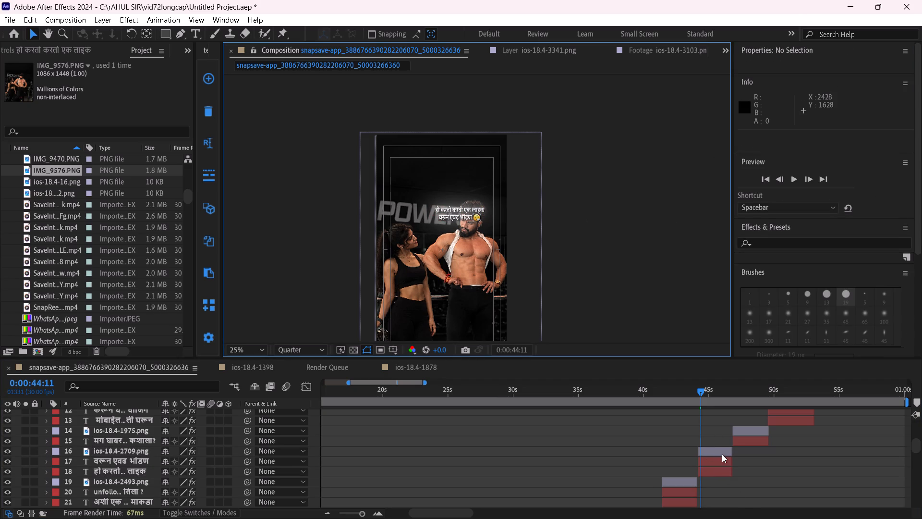
Move both caption lines and the emoji (layers 16 to 18) together into the dark area above the man's head.
{"action": "left_click", "coordinate": [722, 454]}
{"action": "left_click", "coordinate": [720, 475], "text": "shift"}
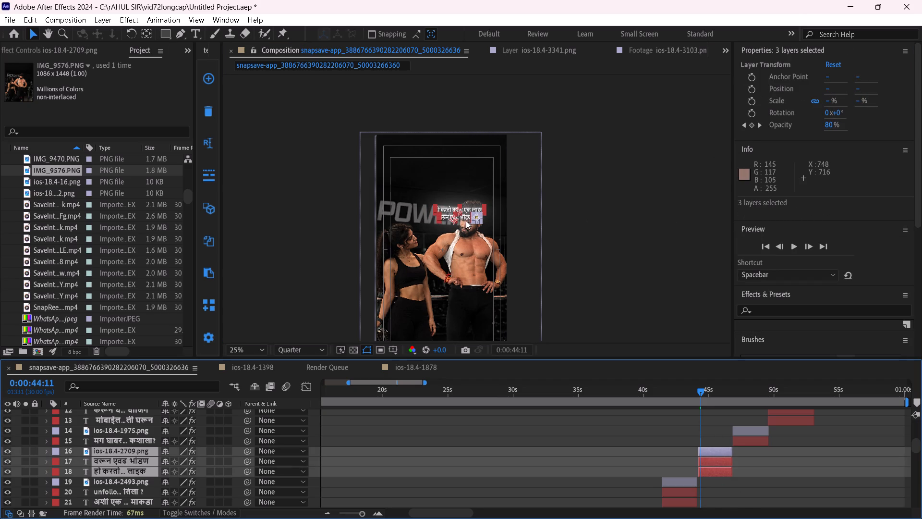
{"action": "left_click_drag", "start_coordinate": [465, 218], "coordinate": [472, 198]}
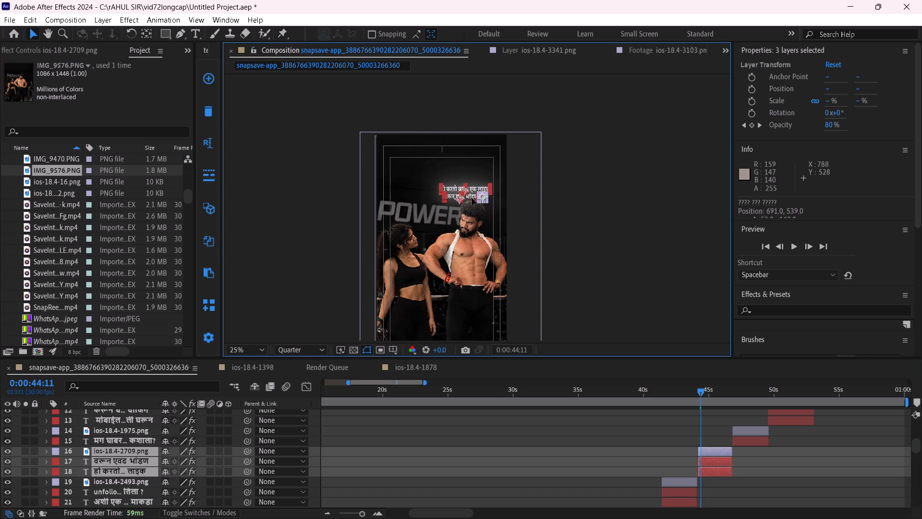
{"action": "left_click_drag", "start_coordinate": [472, 198], "coordinate": [473, 197]}
{"action": "left_click", "coordinate": [610, 235]}
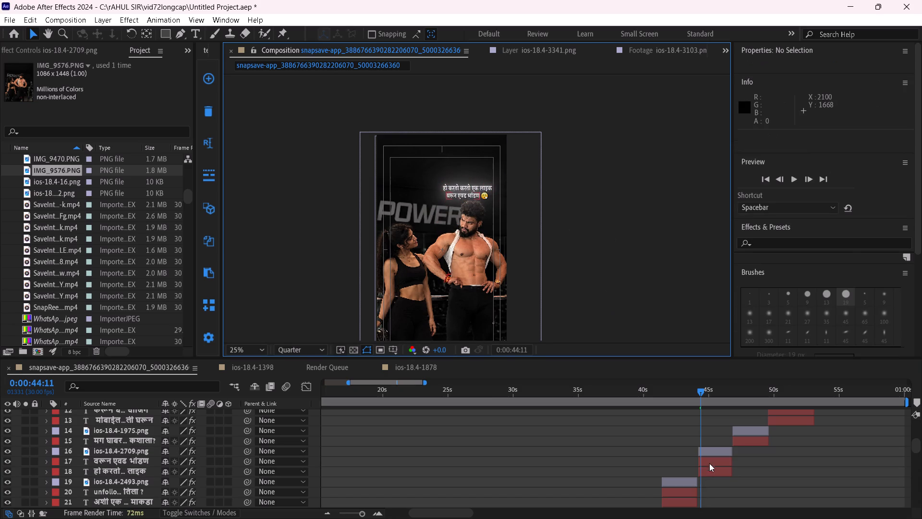
Scrub the composition forward to about 0:00:45:01 to check the two-line caption.
{"action": "left_click_drag", "start_coordinate": [705, 390], "coordinate": [709, 391]}
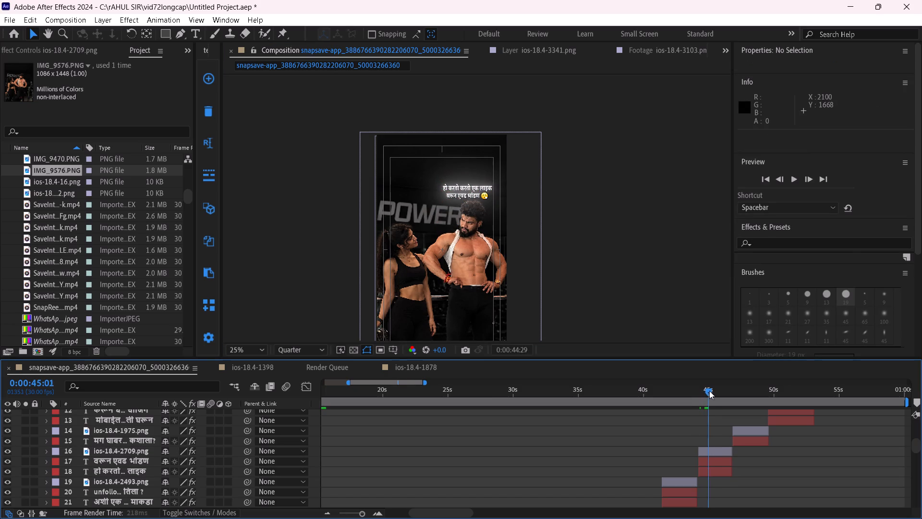
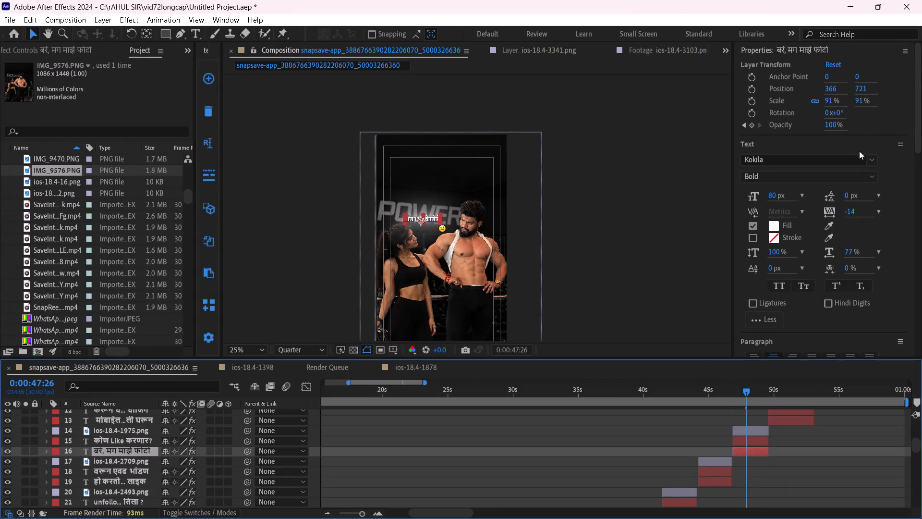
Raise the "बरं, मग माझे फोटो" line so it sits directly above the "कोण Like करणार?" line without overlapping.
{"action": "left_click_drag", "start_coordinate": [857, 86], "coordinate": [830, 81]}
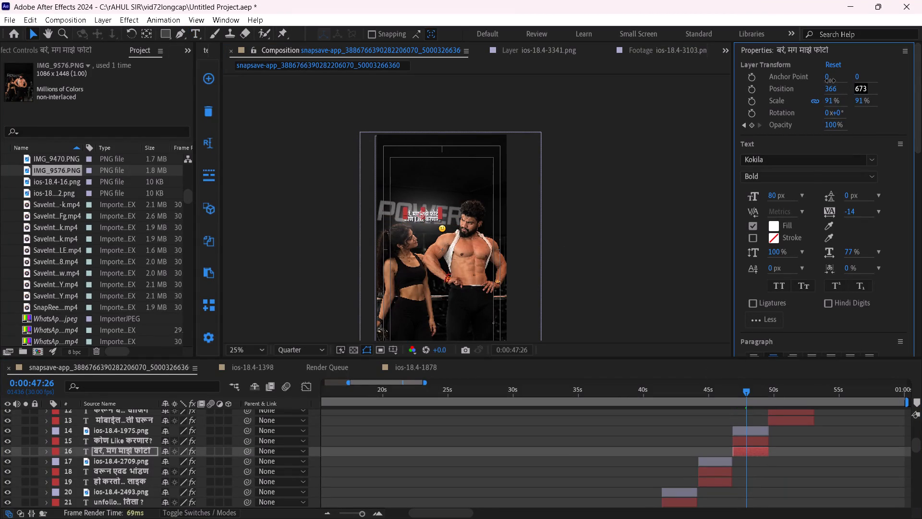
{"action": "left_click_drag", "start_coordinate": [830, 81], "coordinate": [824, 79]}
{"action": "left_click", "coordinate": [637, 259]}
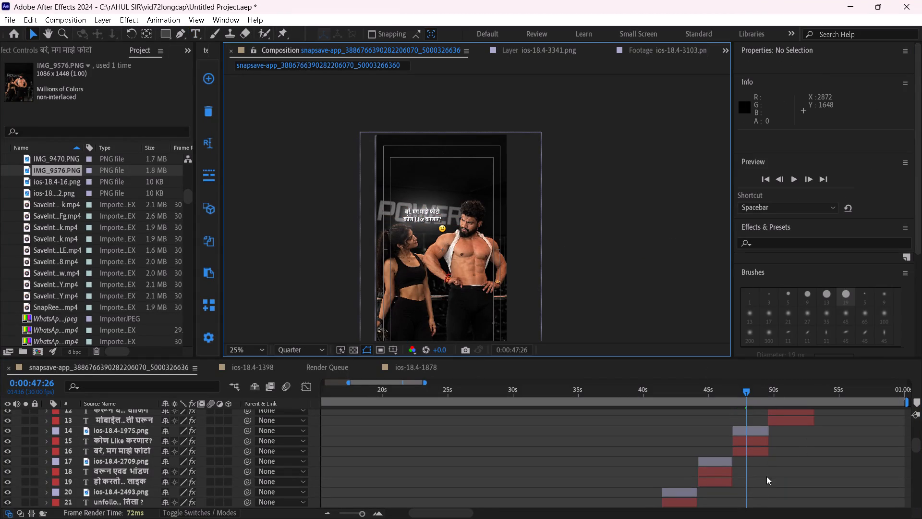
Move both caption lines and the ios-18.4-1975.png emoji (layers 14 to 16) together leftward and slightly up, above the woman's head.
{"action": "left_click", "coordinate": [752, 449]}
{"action": "left_click", "coordinate": [757, 435], "text": "shift"}
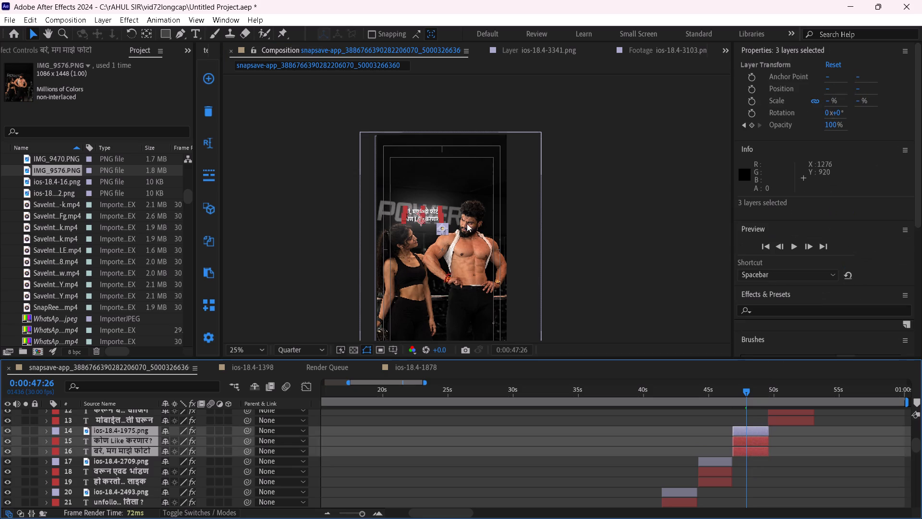
{"action": "left_click_drag", "start_coordinate": [432, 215], "coordinate": [418, 213]}
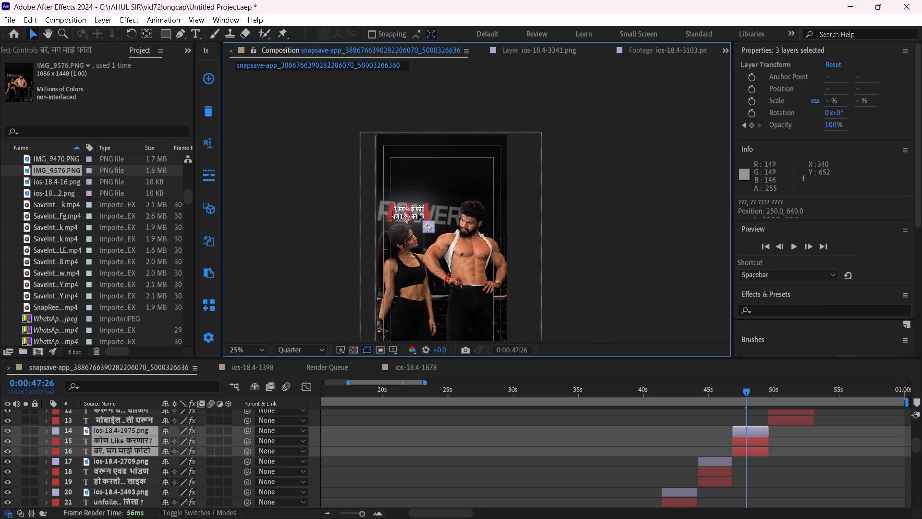
{"action": "left_click_drag", "start_coordinate": [418, 213], "coordinate": [413, 213]}
{"action": "left_click", "coordinate": [658, 239]}
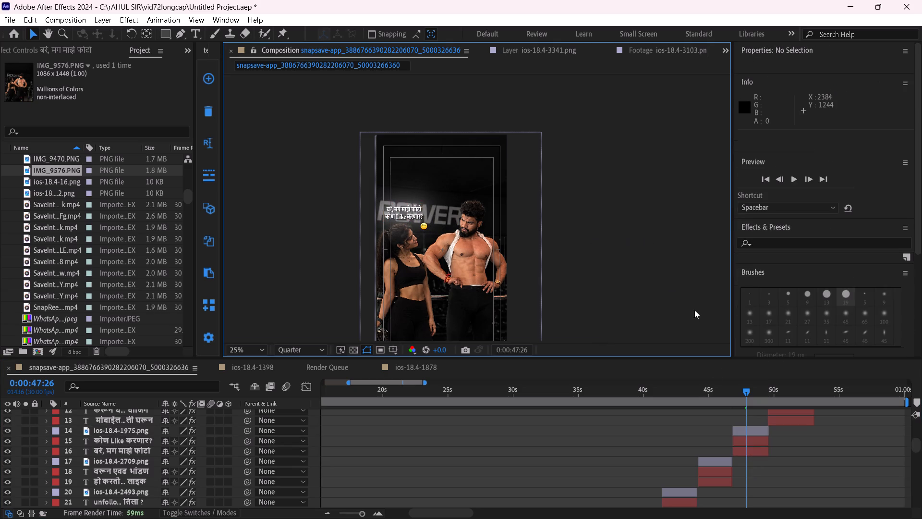
Place the ios-18.4-1975.png emoji right beside the end of "कोण Like करणार?", at position 421, 686.
{"action": "left_click", "coordinate": [748, 426]}
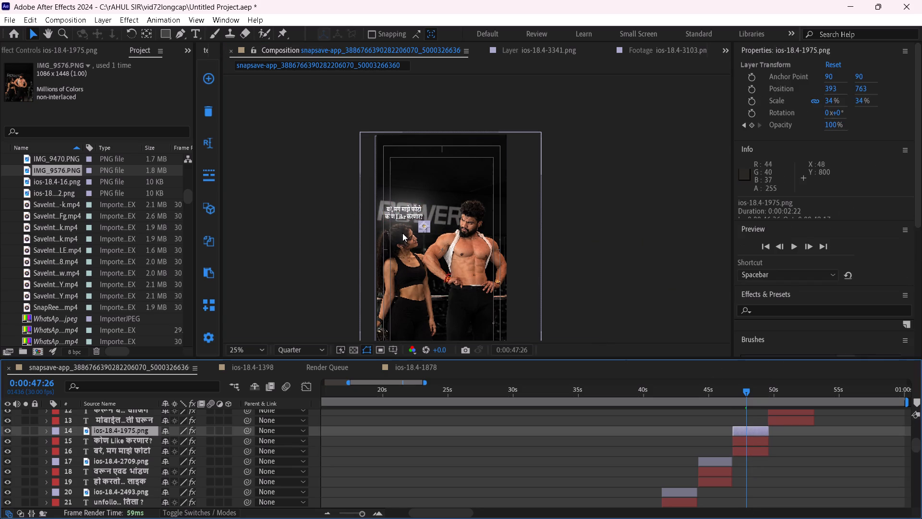
{"action": "left_click_drag", "start_coordinate": [425, 227], "coordinate": [425, 220]}
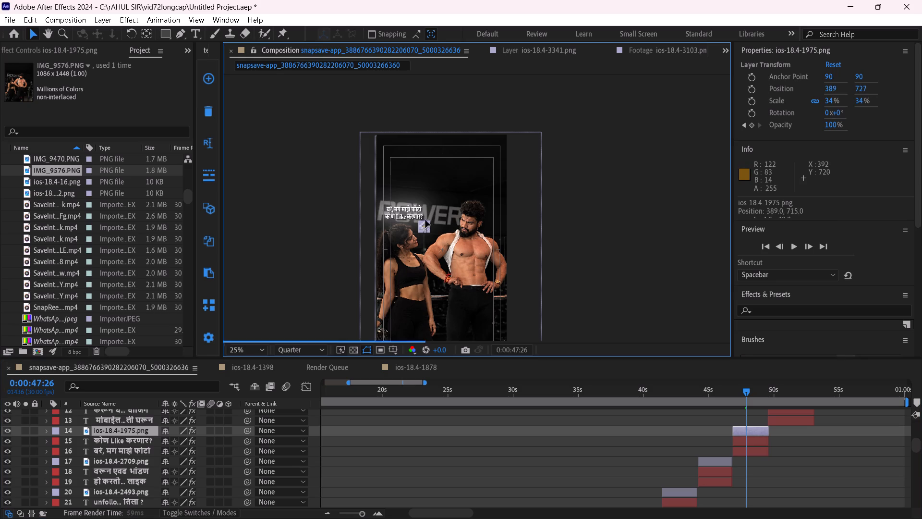
{"action": "left_click_drag", "start_coordinate": [425, 220], "coordinate": [429, 218]}
{"action": "left_click", "coordinate": [641, 265]}
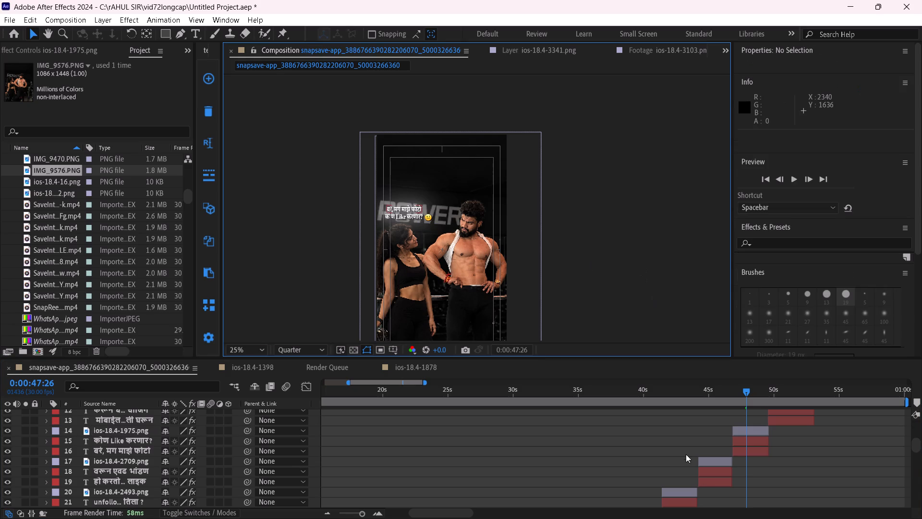
{"action": "left_click", "coordinate": [761, 435]}
{"action": "left_click_drag", "start_coordinate": [861, 90], "coordinate": [855, 90]}
{"action": "left_click_drag", "start_coordinate": [834, 87], "coordinate": [825, 91]}
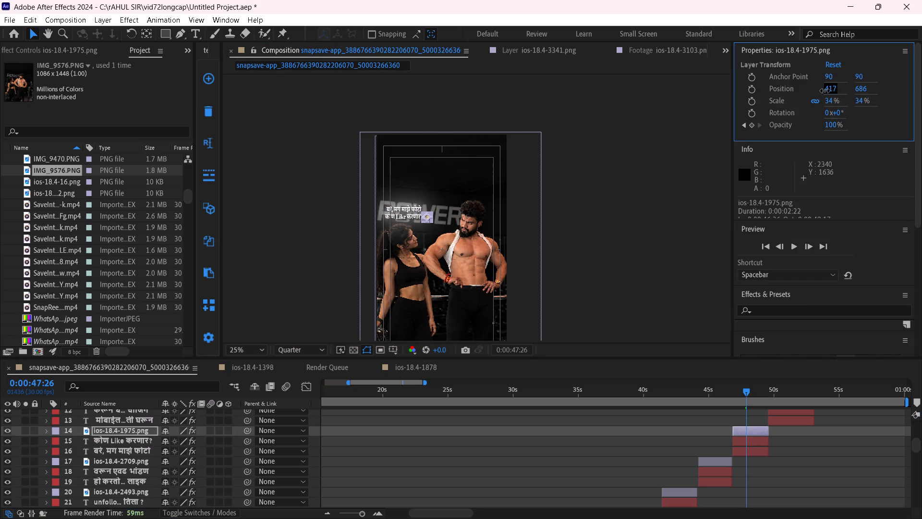
{"action": "left_click_drag", "start_coordinate": [825, 91], "coordinate": [829, 91]}
{"action": "left_click", "coordinate": [650, 232]}
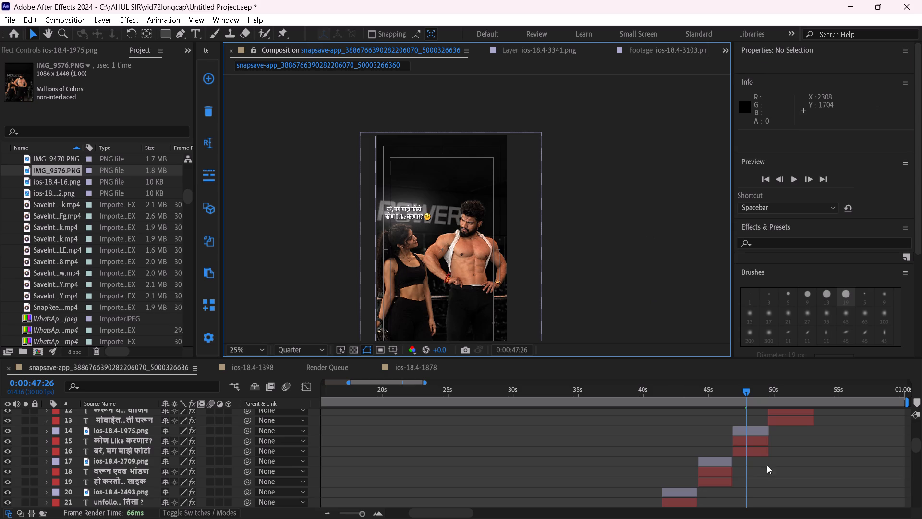
Nudge the ios-18.4-1975.png emoji slightly lower to align it with the "कोण Like करणार?" line.
{"action": "left_click", "coordinate": [764, 431]}
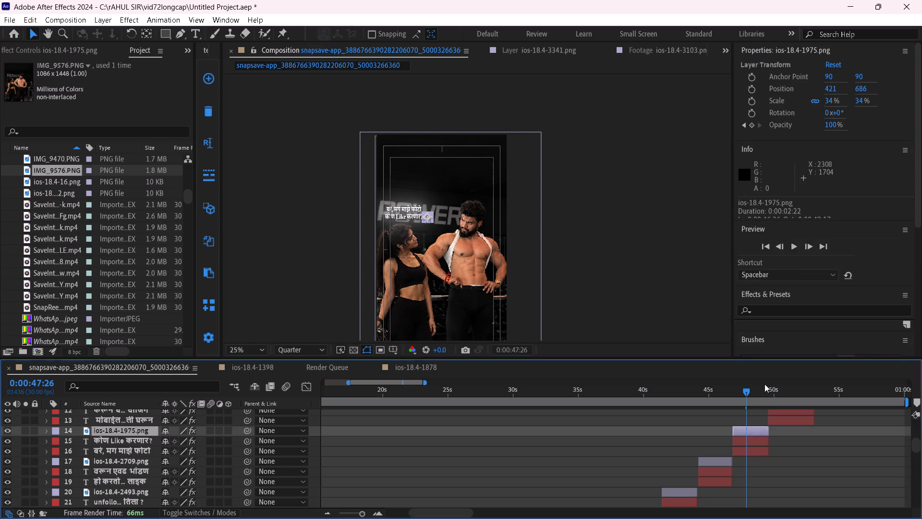
{"action": "left_click", "coordinate": [862, 92]}
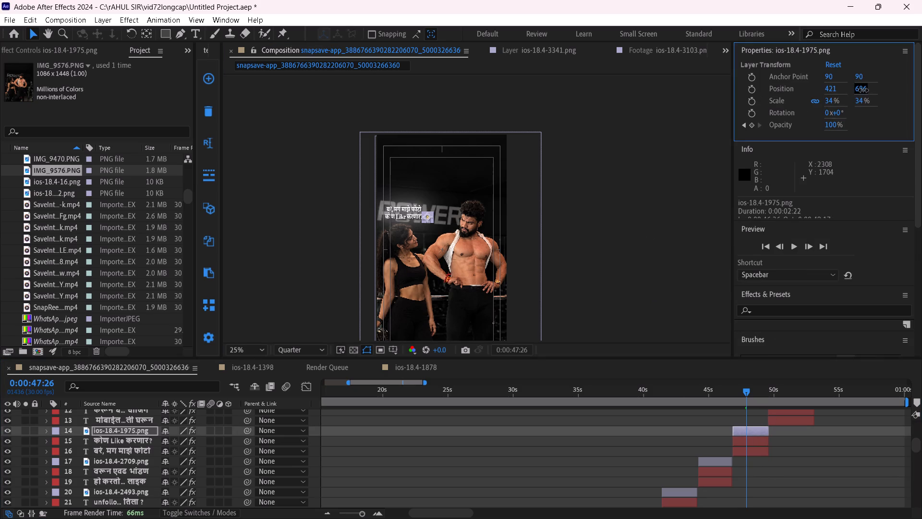
{"action": "left_click", "coordinate": [623, 226]}
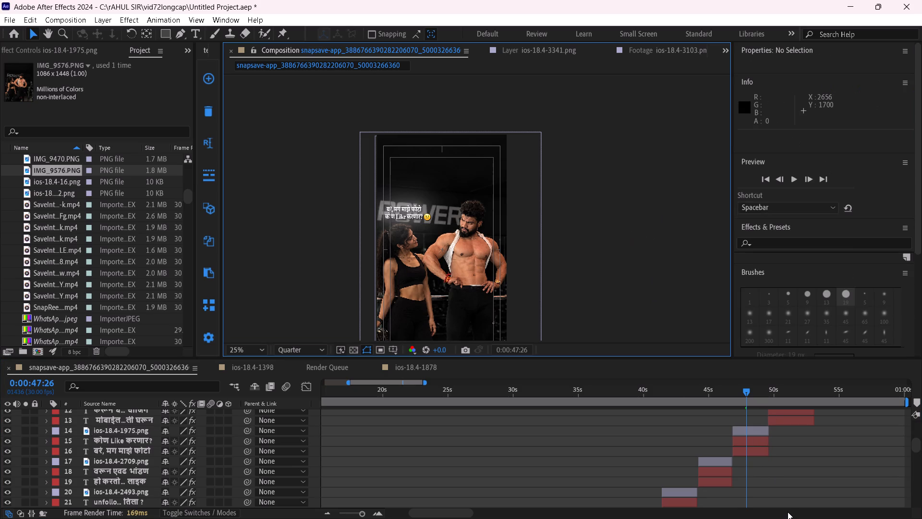
{"action": "scroll", "coordinate": [784, 488], "scroll_direction": "up", "scroll_amount": 1}
{"action": "left_click", "coordinate": [742, 386]}
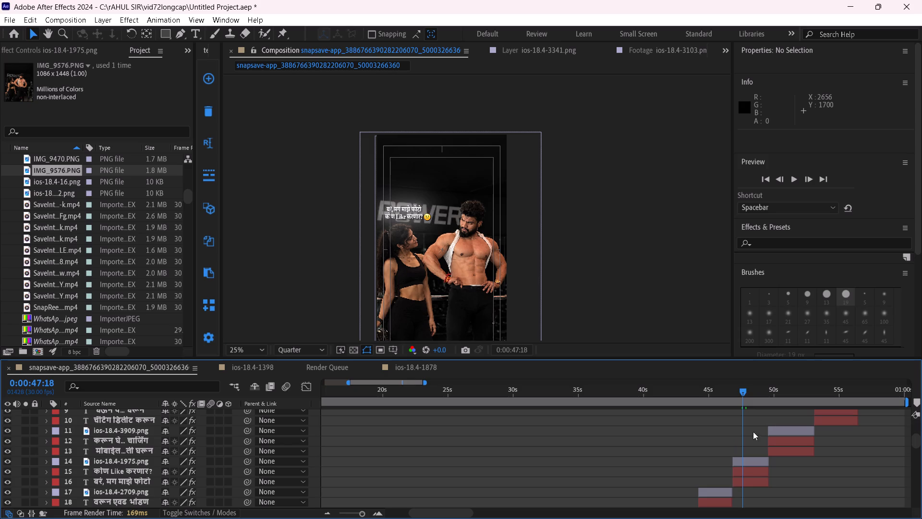
{"action": "left_click", "coordinate": [757, 458]}
{"action": "left_click_drag", "start_coordinate": [858, 89], "coordinate": [859, 90]}
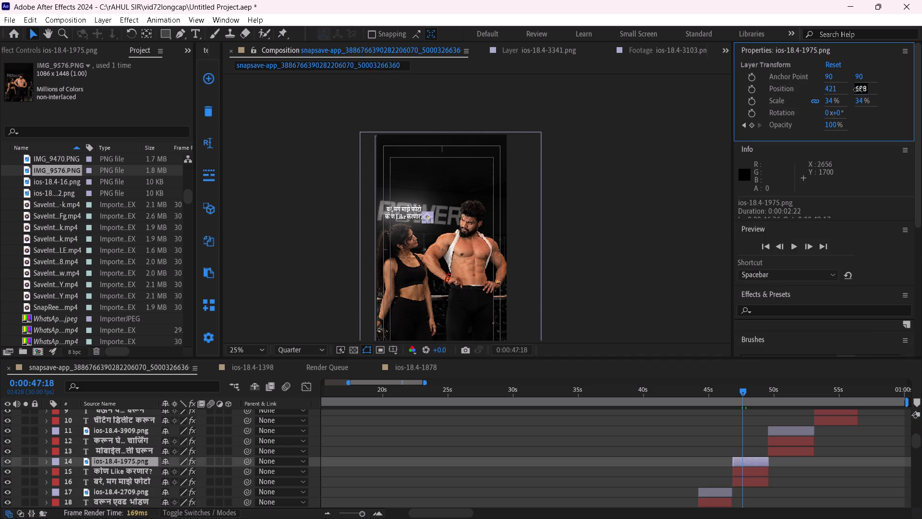
{"action": "left_click_drag", "start_coordinate": [859, 90], "coordinate": [862, 92]}
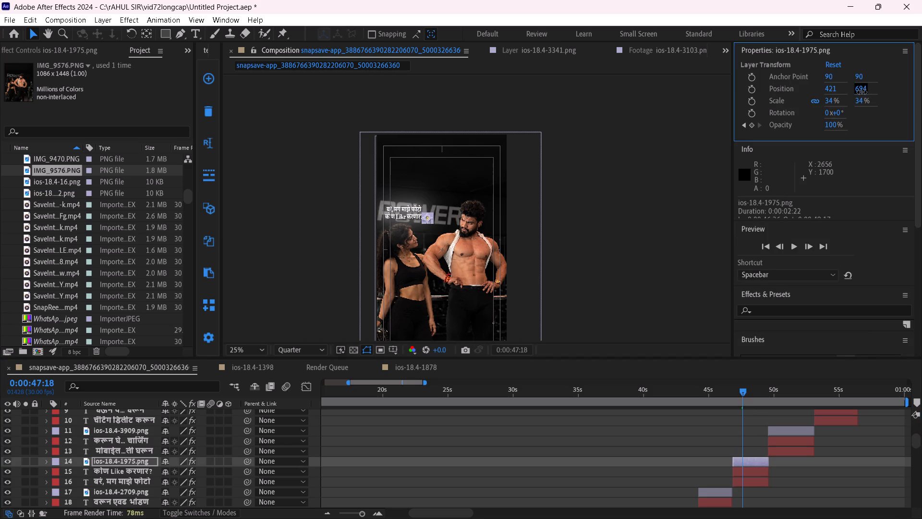
{"action": "left_click_drag", "start_coordinate": [862, 92], "coordinate": [858, 95]}
{"action": "left_click", "coordinate": [650, 258]}
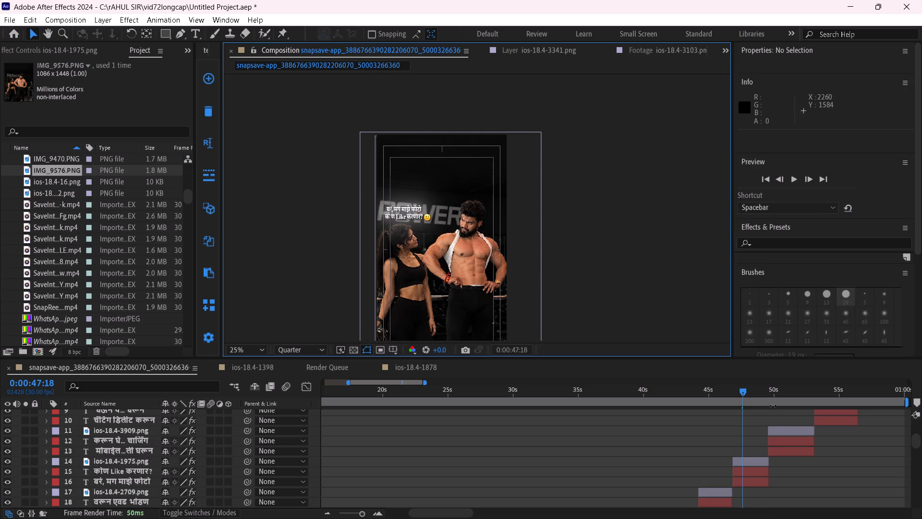
Scrub through the composition to check the "चेटिंग डिलीट करून" caption and its emoji.
{"action": "left_click_drag", "start_coordinate": [757, 394], "coordinate": [487, 513]}
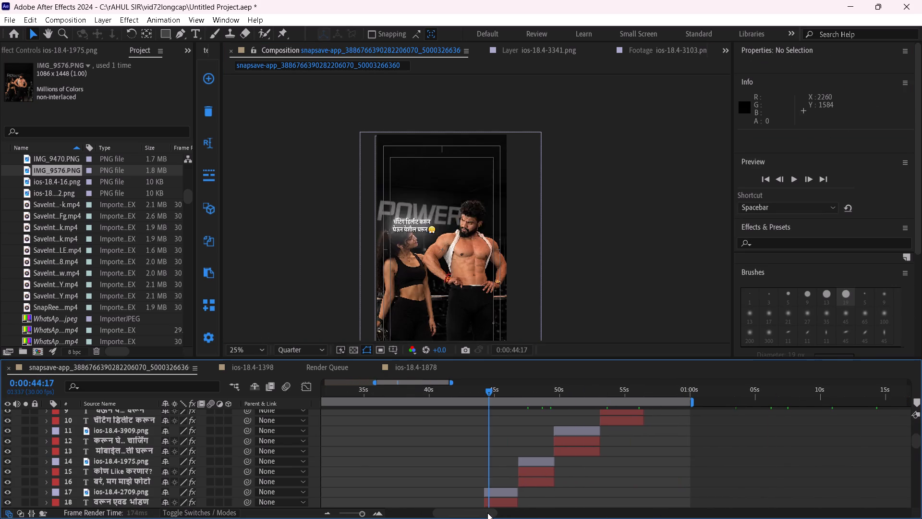
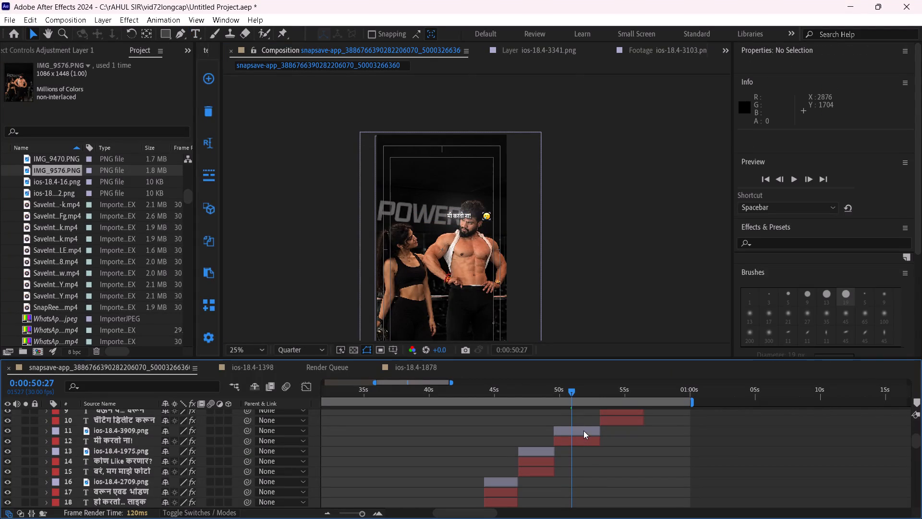
Move the ios-18.4-3909.png emoji leftward so it sits right beside the end of the "मी करतो ना!" caption.
{"action": "left_click", "coordinate": [583, 431]}
{"action": "left_click_drag", "start_coordinate": [830, 90], "coordinate": [787, 93]}
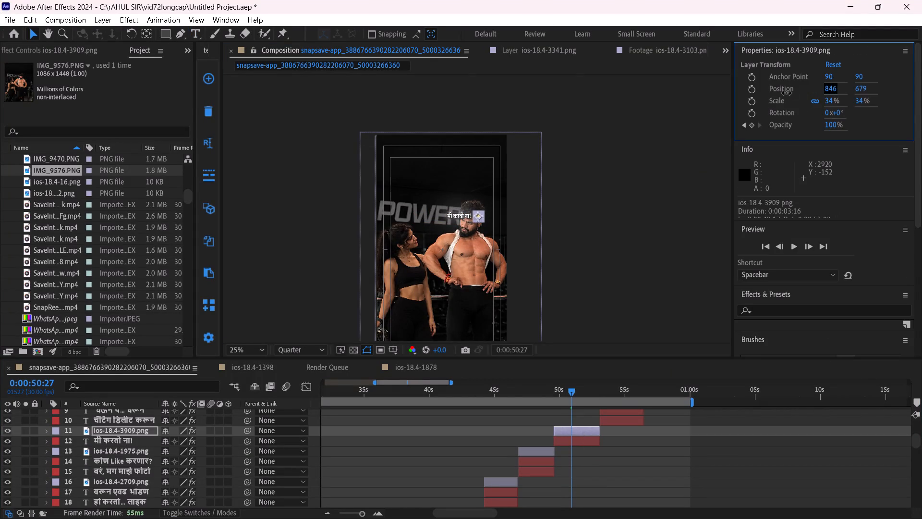
{"action": "left_click_drag", "start_coordinate": [787, 93], "coordinate": [779, 95]}
{"action": "left_click", "coordinate": [679, 188]}
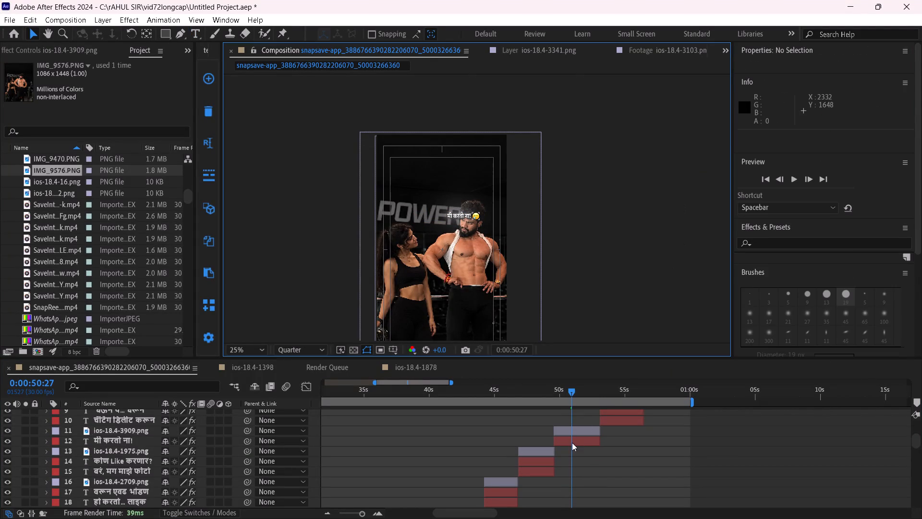
Move the "मी करतो ना!" caption and its ios-18.4-3909.png emoji together up and slightly rightward, just above the man's head.
{"action": "left_click", "coordinate": [578, 435]}
{"action": "left_click", "coordinate": [578, 439], "text": "shift"}
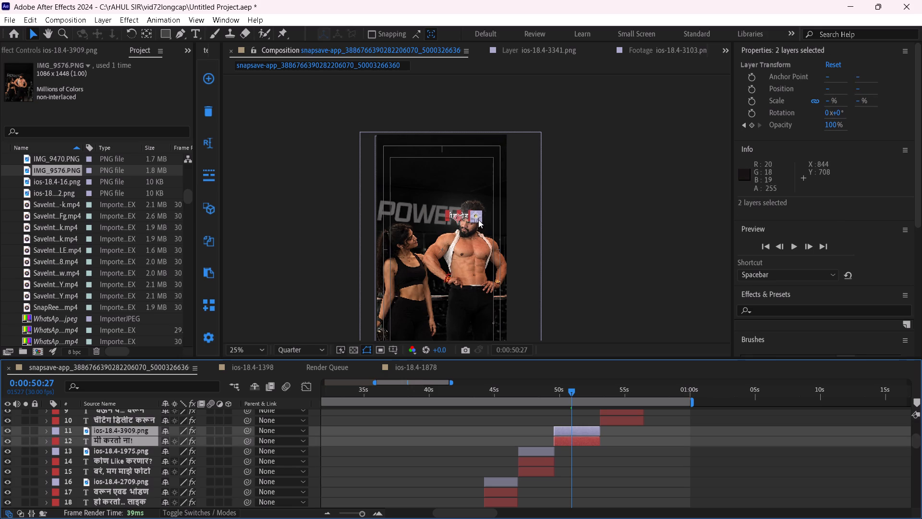
{"action": "left_click_drag", "start_coordinate": [475, 216], "coordinate": [485, 195]}
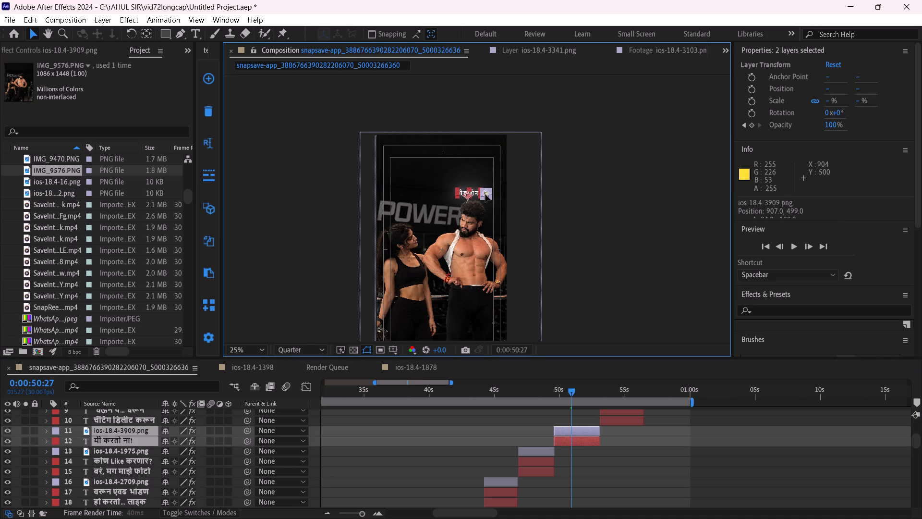
{"action": "left_click_drag", "start_coordinate": [485, 195], "coordinate": [485, 197]}
{"action": "left_click", "coordinate": [598, 249]}
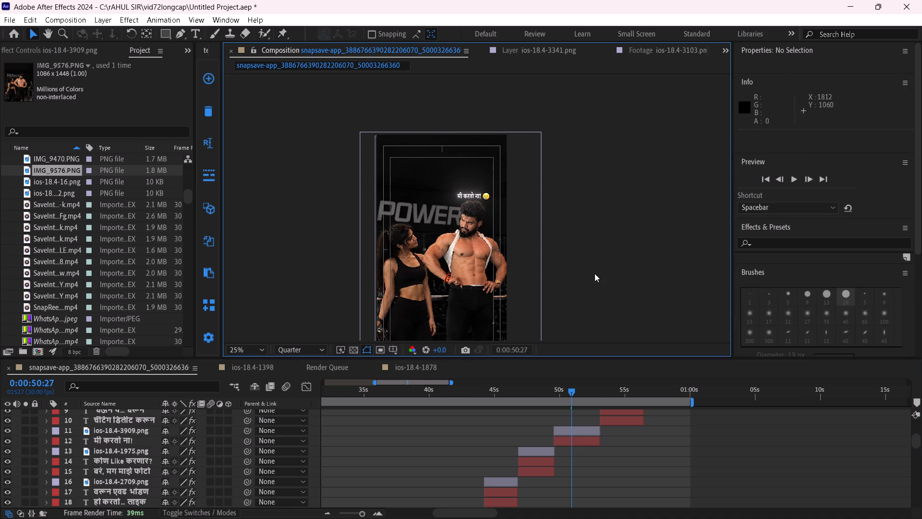
Extend the end of the two-line "कोण Like करणार?" caption and its ios-18.4-1975.png emoji (layers 13 to 15) to about 50 s.
{"action": "left_click", "coordinate": [552, 450]}
{"action": "left_click", "coordinate": [557, 471], "text": "shift"}
{"action": "left_click_drag", "start_coordinate": [555, 463], "coordinate": [560, 463]}
{"action": "left_click", "coordinate": [573, 457]}
Retime "मी करतो ना!" and ios-18.4-3909.png to last 0:00:03:01, starting after the "कोण Like करणार?" layers and ending where "चेटिंग डिलीट करून" begins.
{"action": "left_click", "coordinate": [571, 428]}
{"action": "left_click", "coordinate": [572, 437], "text": "shift"}
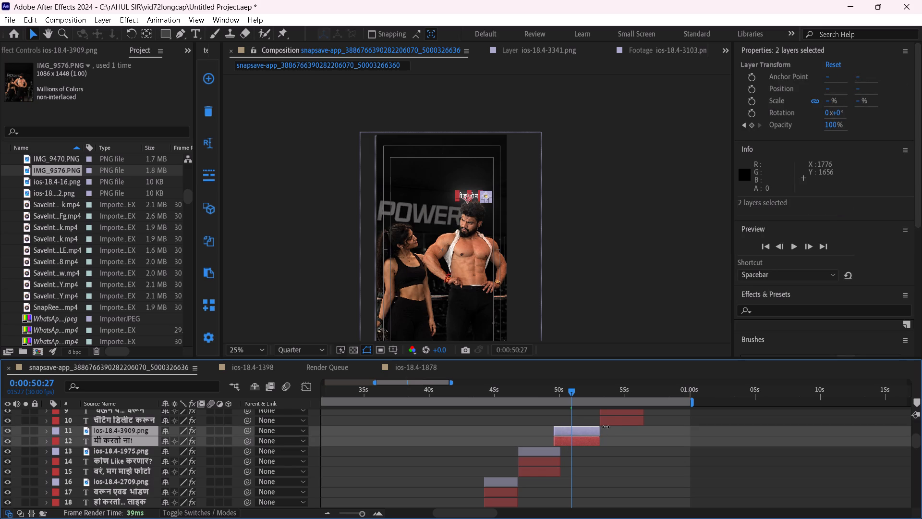
{"action": "left_click_drag", "start_coordinate": [606, 427], "coordinate": [597, 431]}
{"action": "left_click_drag", "start_coordinate": [576, 434], "coordinate": [583, 433]}
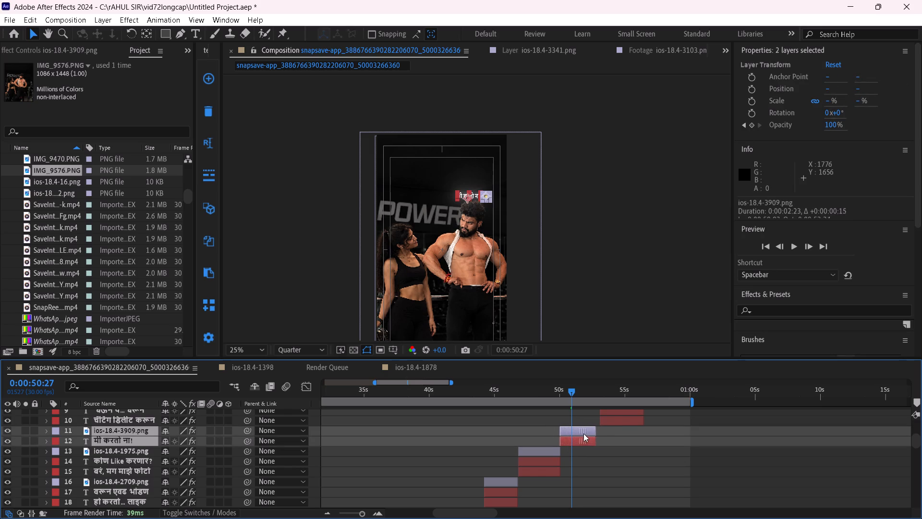
{"action": "left_click_drag", "start_coordinate": [583, 433], "coordinate": [583, 435]}
{"action": "left_click", "coordinate": [600, 434]}
{"action": "left_click_drag", "start_coordinate": [619, 443], "coordinate": [609, 444]}
{"action": "scroll", "coordinate": [580, 468], "scroll_direction": "up", "scroll_amount": 1}
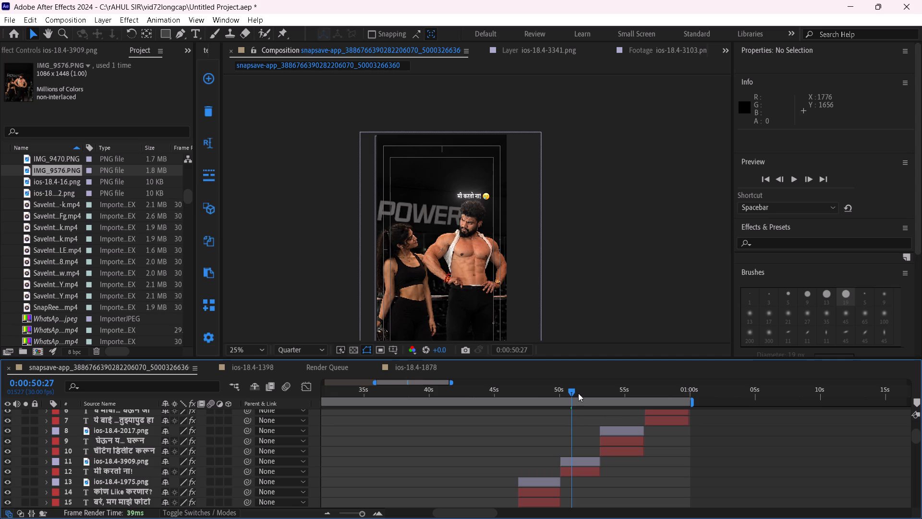
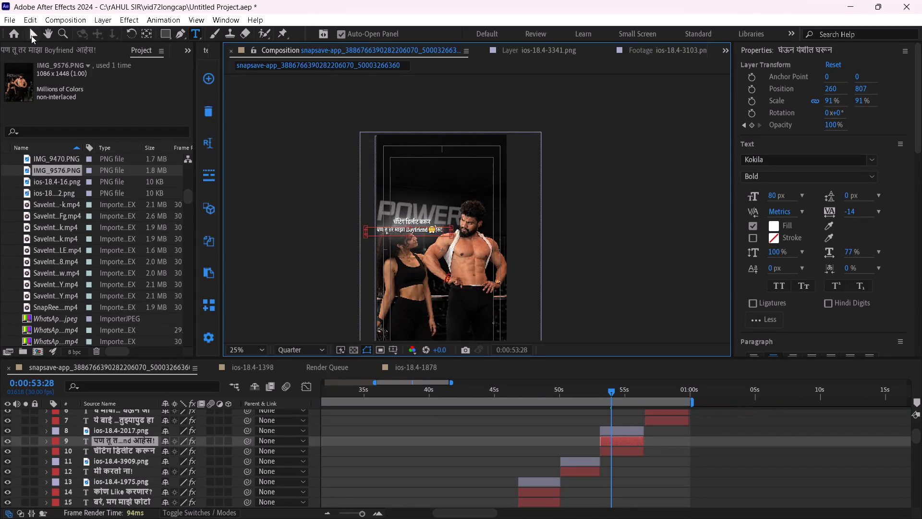
Delete the "चेटिंग डिलीट करून" caption layer.
{"action": "left_click", "coordinate": [641, 452]}
{"action": "key", "text": "BackSpace"}
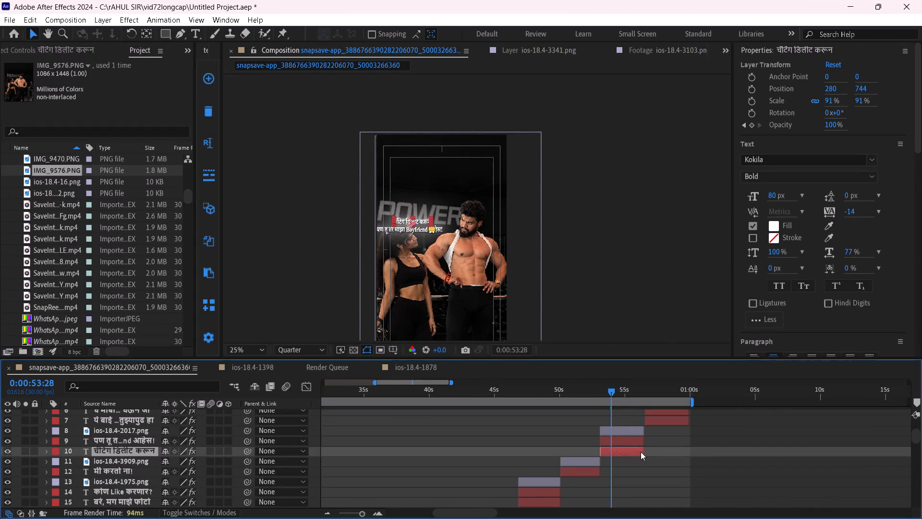
Move the "पण तू तर माझा Boyfriend आहेस!" caption and its ios-18.4-2017.png emoji together up and slightly rightward, just above the woman's head.
{"action": "left_click", "coordinate": [616, 441], "text": "ctrl"}
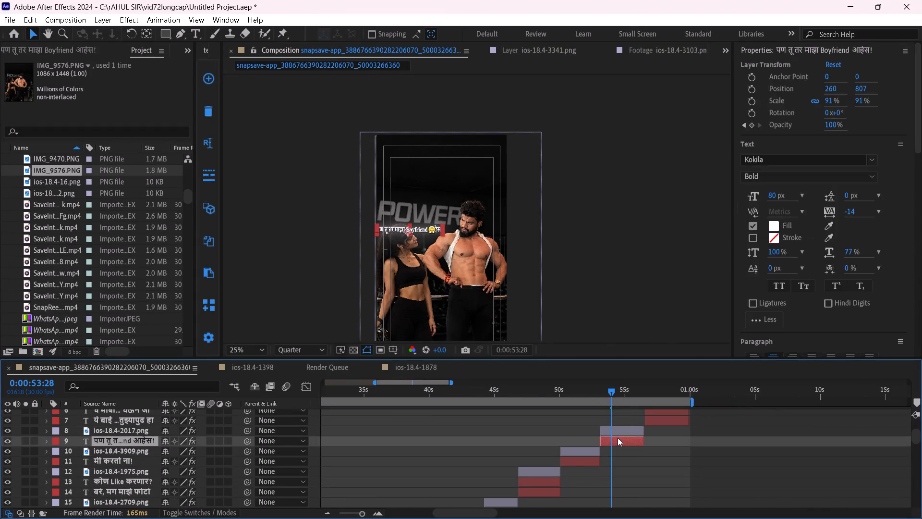
{"action": "left_click", "coordinate": [618, 438], "text": "ctrl"}
{"action": "left_click", "coordinate": [635, 445], "text": "ctrl"}
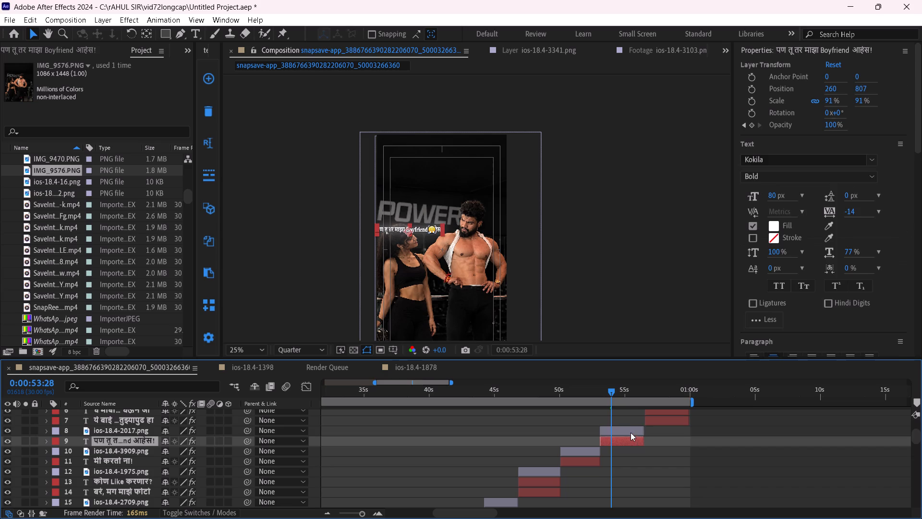
{"action": "left_click", "coordinate": [631, 432], "text": "ctrl"}
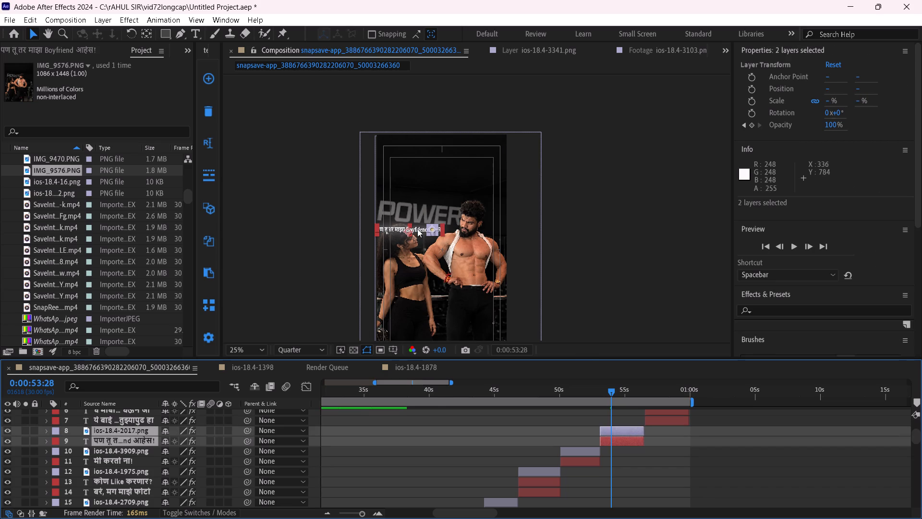
{"action": "left_click_drag", "start_coordinate": [417, 229], "coordinate": [425, 216]}
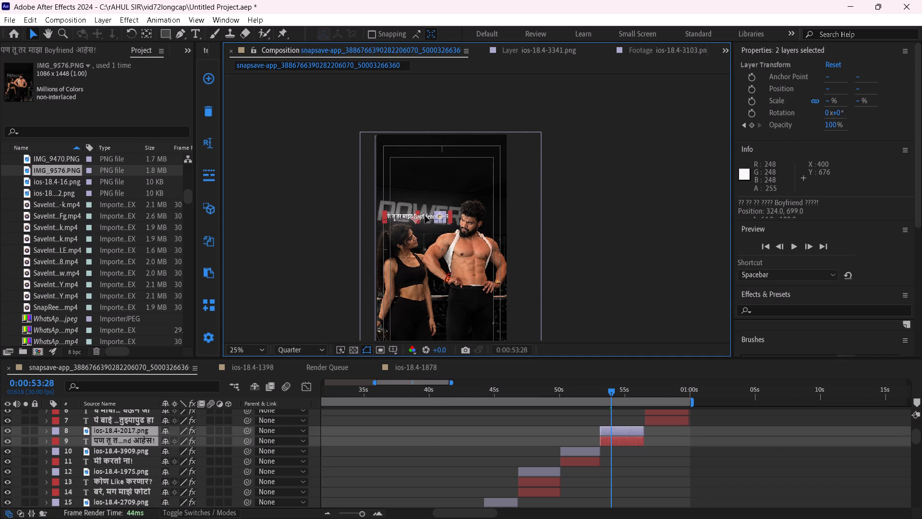
{"action": "left_click_drag", "start_coordinate": [425, 216], "coordinate": [427, 216]}
{"action": "left_click", "coordinate": [624, 235]}
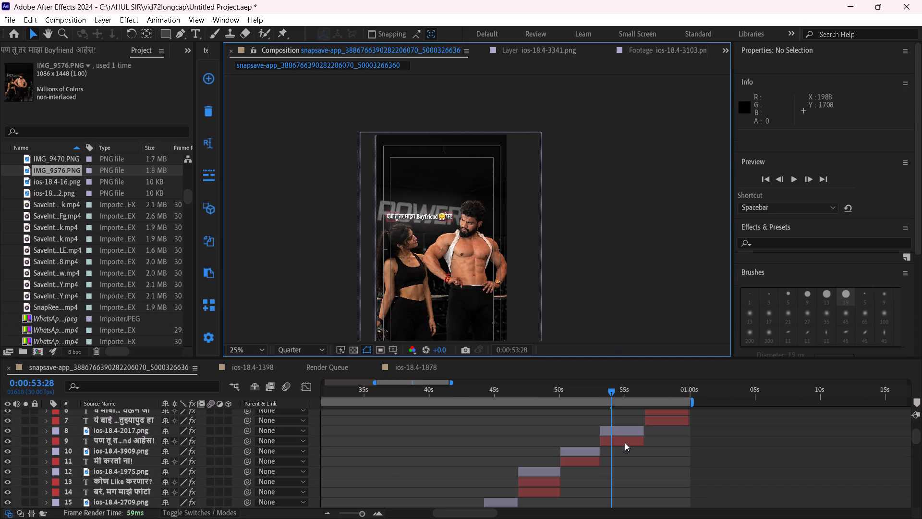
Move the ios-18.4-2017.png emoji rightward to X position 668, just past the end of the "पण तू तर माझा Boyfriend आहेस!" caption.
{"action": "left_click", "coordinate": [629, 431]}
{"action": "left_click_drag", "start_coordinate": [828, 86], "coordinate": [902, 83]}
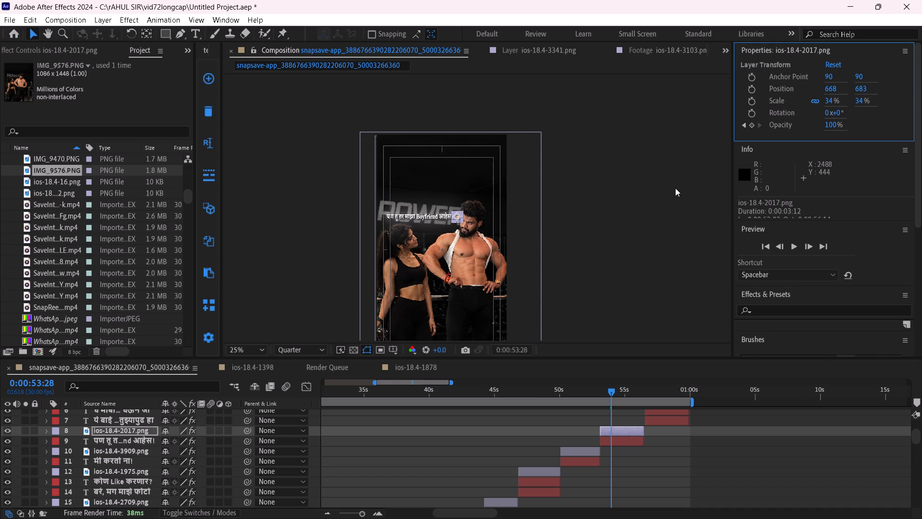
{"action": "left_click", "coordinate": [676, 188]}
Nudge the "पण तू तर माझा Boyfriend आहेस!" caption and its ios-18.4-2017.png emoji together leftward by about 10 px.
{"action": "left_click", "coordinate": [621, 439]}
{"action": "left_click", "coordinate": [628, 435], "text": "shift"}
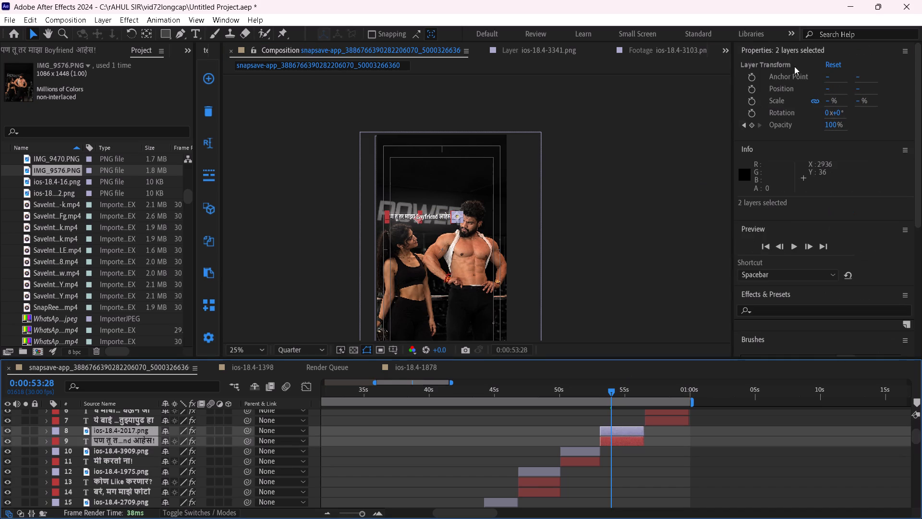
{"action": "left_click_drag", "start_coordinate": [828, 90], "coordinate": [822, 93]}
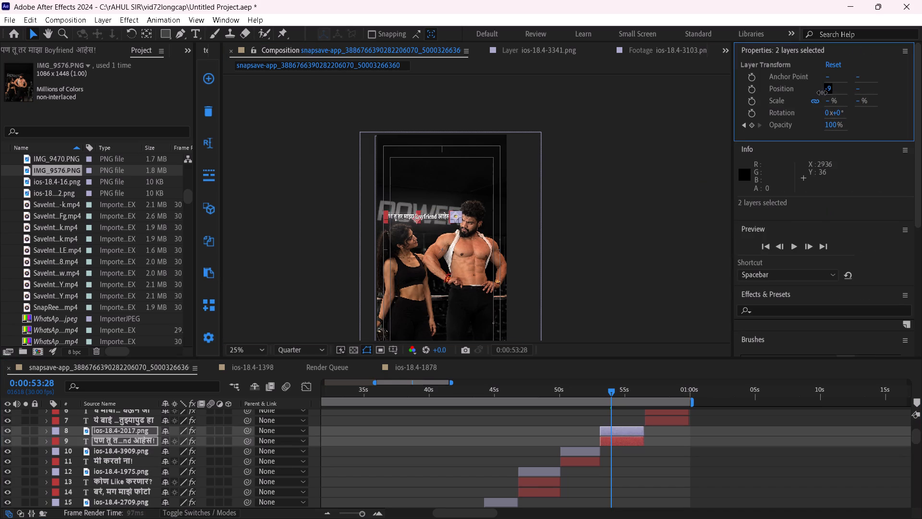
{"action": "left_click_drag", "start_coordinate": [822, 93], "coordinate": [820, 94]}
{"action": "left_click", "coordinate": [609, 219]}
{"action": "scroll", "coordinate": [617, 463], "scroll_direction": "up", "scroll_amount": 1}
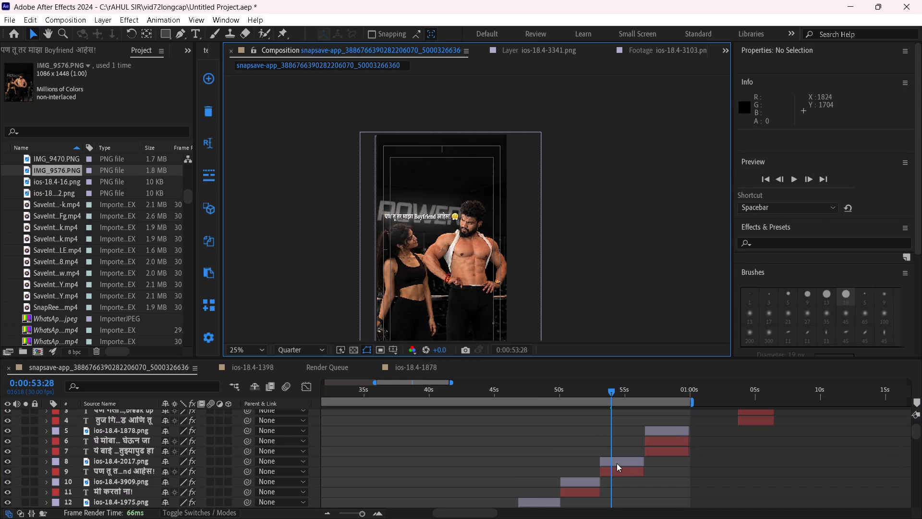
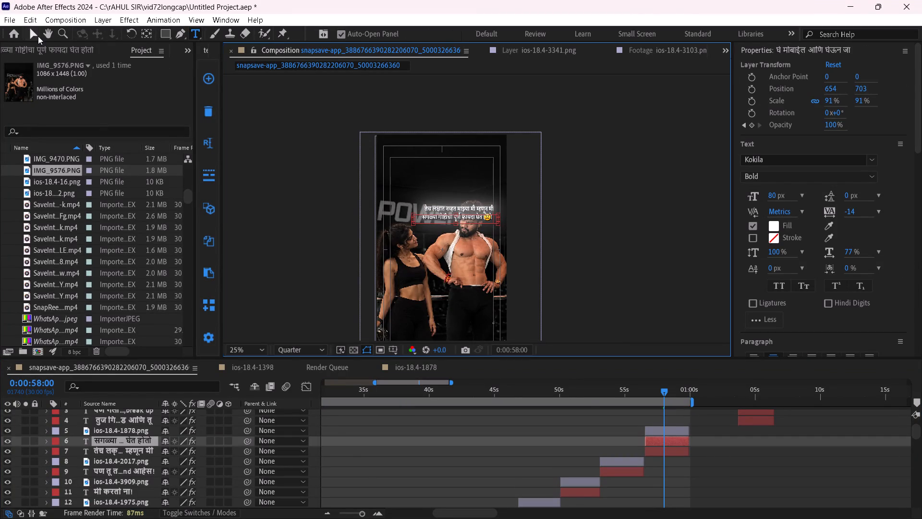
Move ios-18.4-1878.png together with its "तेच लक्…म्हणून मी" and "सगळ्या…घेत होतो" captions about 200 px up, above the man's head.
{"action": "left_click", "coordinate": [676, 435]}
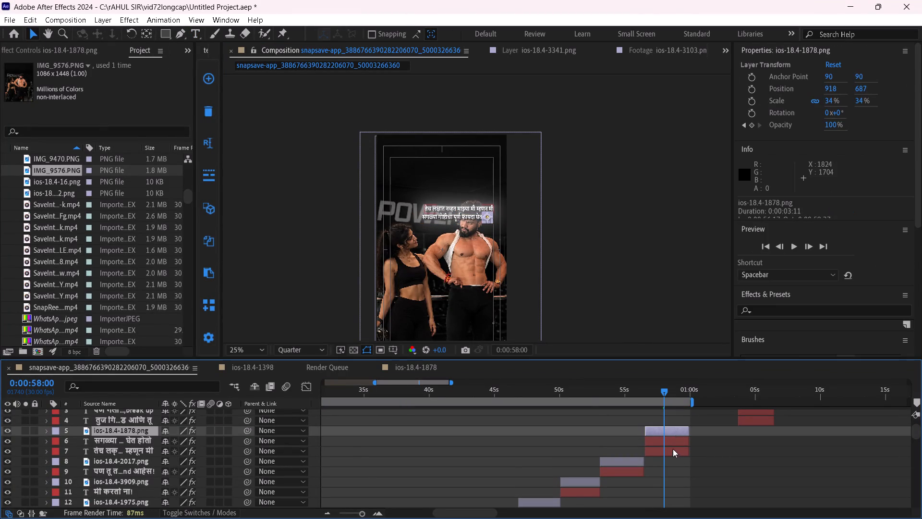
{"action": "left_click", "coordinate": [673, 448], "text": "shift"}
{"action": "left_click_drag", "start_coordinate": [473, 216], "coordinate": [469, 198]}
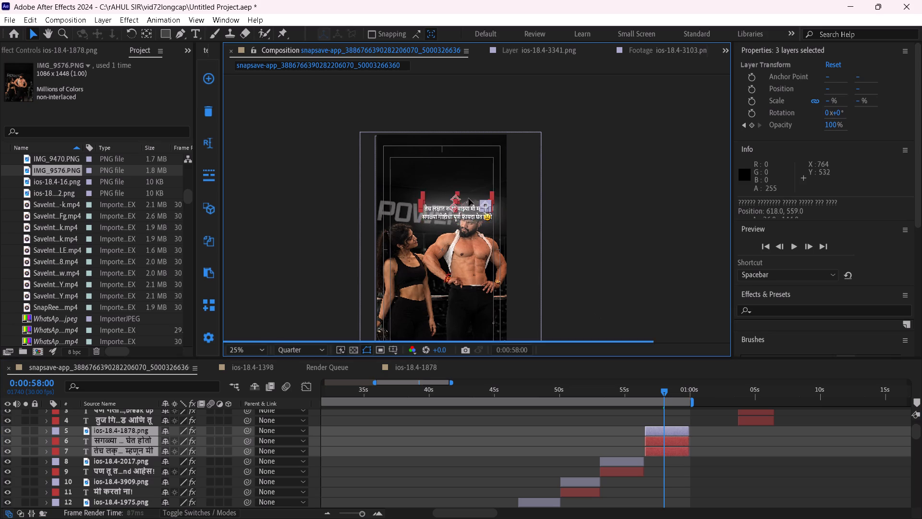
{"action": "left_click_drag", "start_coordinate": [469, 198], "coordinate": [473, 192]}
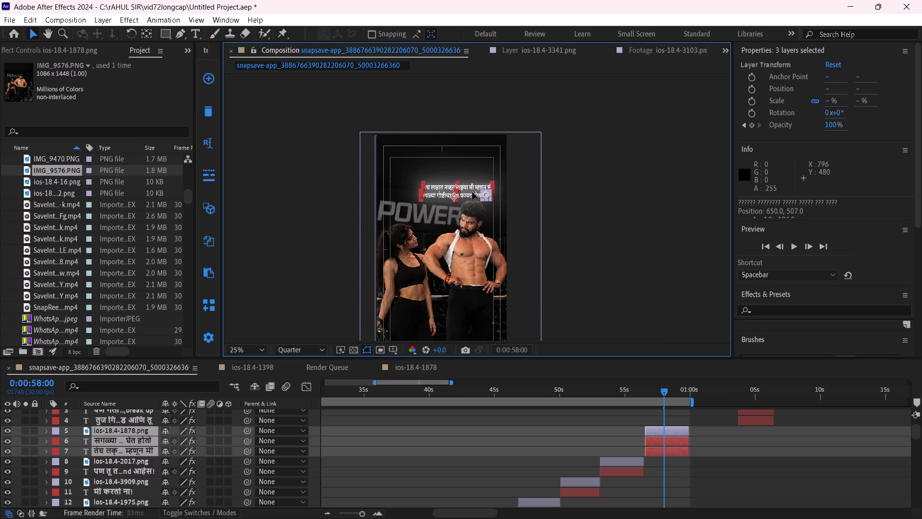
{"action": "left_click_drag", "start_coordinate": [473, 192], "coordinate": [473, 192]}
{"action": "left_click", "coordinate": [619, 229]}
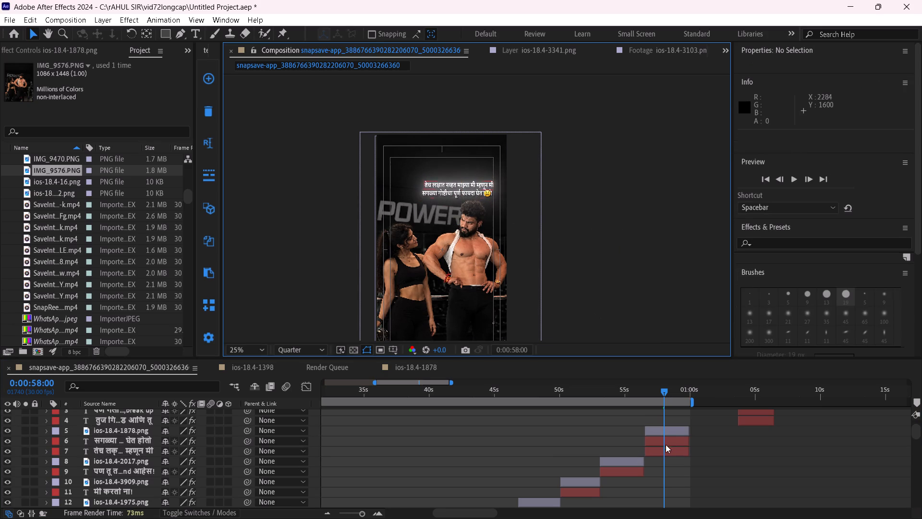
Shift the ios-18.4-1878.png emoji horizontally to the right, just past the end of the "सगळ्या…घेत होतो" caption line.
{"action": "left_click", "coordinate": [671, 432]}
{"action": "left_click_drag", "start_coordinate": [829, 86], "coordinate": [841, 86]}
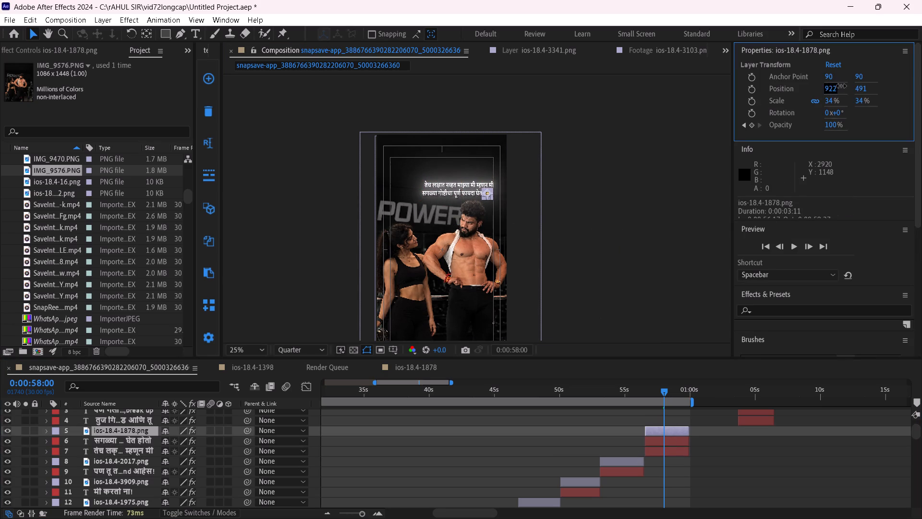
{"action": "left_click_drag", "start_coordinate": [841, 86], "coordinate": [894, 88]}
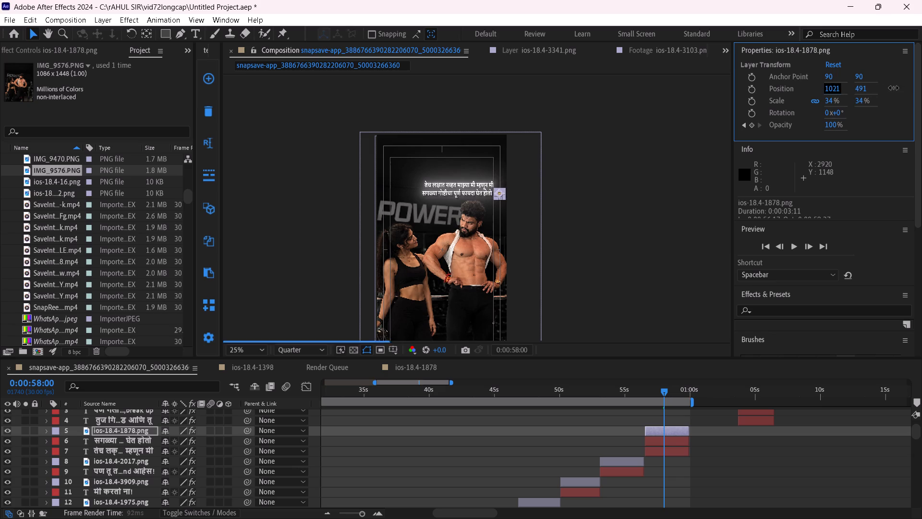
{"action": "left_click_drag", "start_coordinate": [894, 88], "coordinate": [885, 90]}
{"action": "left_click", "coordinate": [643, 213]}
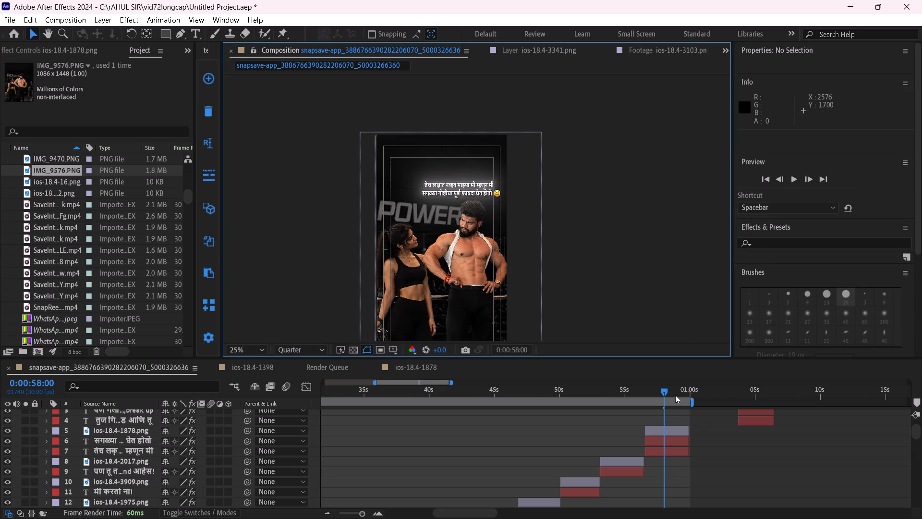
{"action": "left_click", "coordinate": [661, 432]}
{"action": "left_click", "coordinate": [834, 86]}
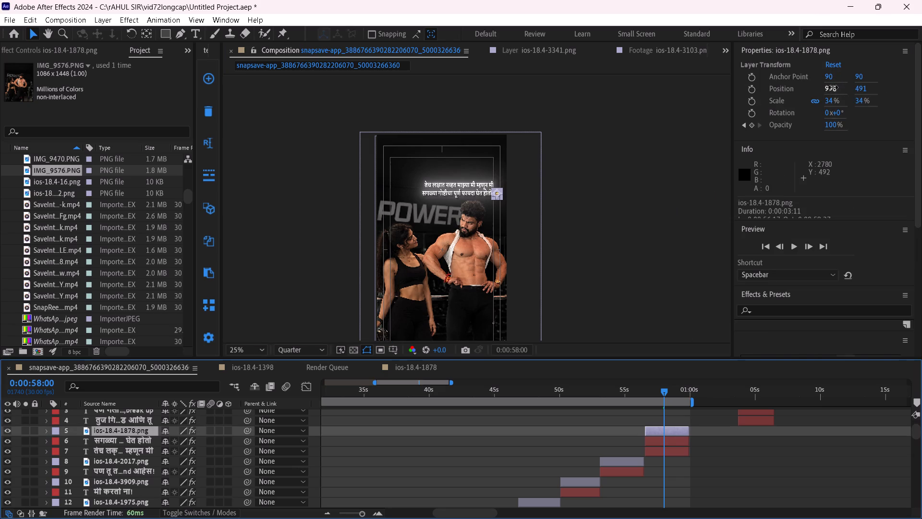
{"action": "left_click", "coordinate": [571, 233]}
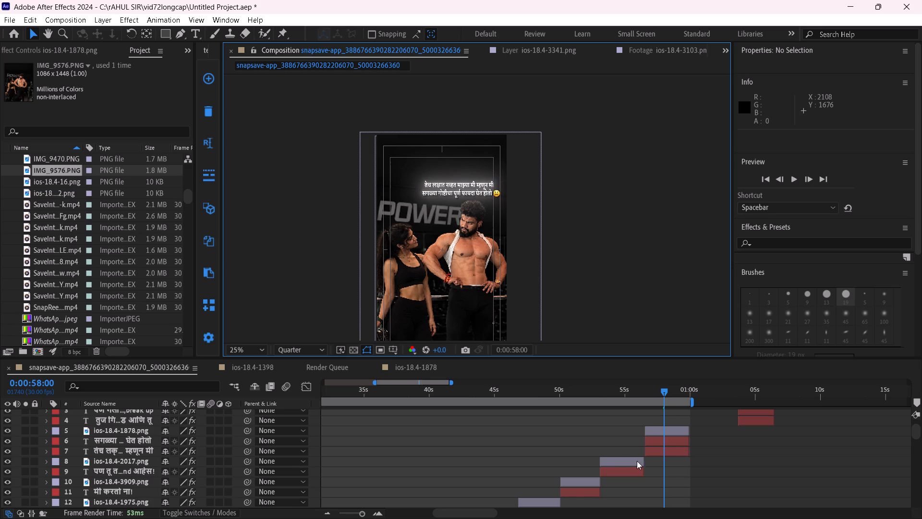
Trim the ends of ios-18.4-2017.png and the "पण तू तर माझा Boyfriend आहेस!" caption together to a duration of 3:01.
{"action": "left_click", "coordinate": [621, 458]}
{"action": "left_click", "coordinate": [626, 473], "text": "shift"}
{"action": "left_click_drag", "start_coordinate": [643, 469], "coordinate": [635, 473]}
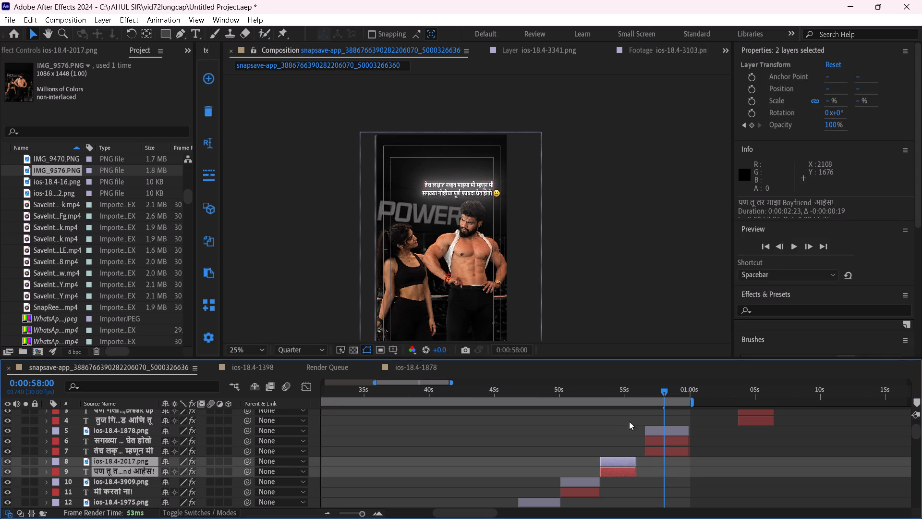
{"action": "left_click", "coordinate": [622, 392]}
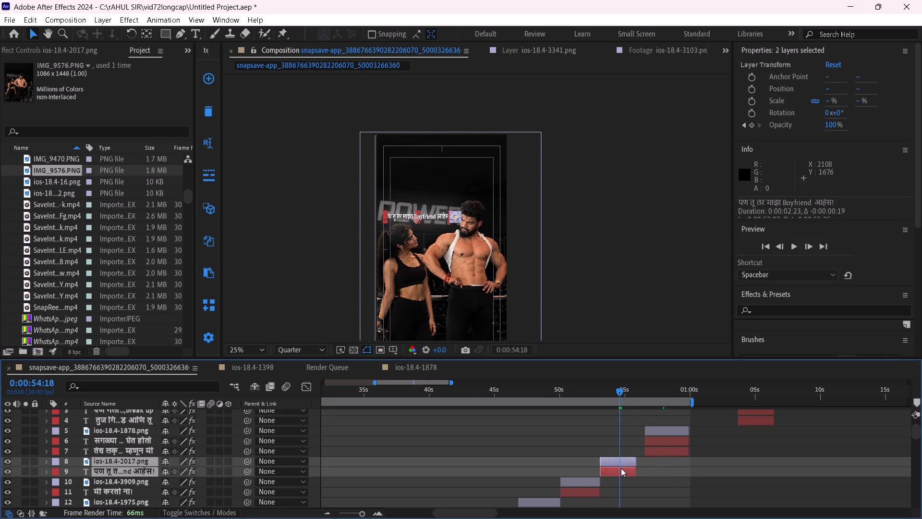
{"action": "left_click", "coordinate": [636, 468]}
Trim the ends of ios-18.4-3909.png and the "मी करतो ना!" caption together to a duration of about 2:12.
{"action": "left_click_drag", "start_coordinate": [588, 384], "coordinate": [576, 391]}
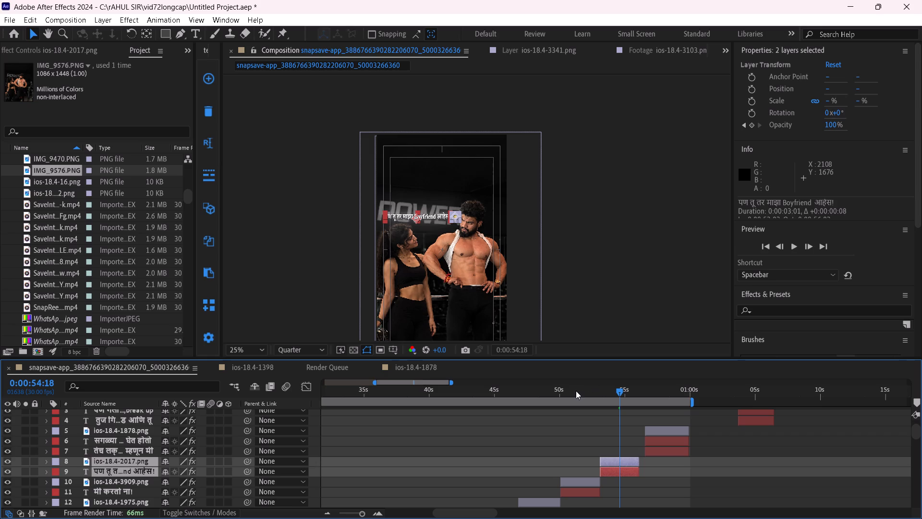
{"action": "left_click_drag", "start_coordinate": [576, 391], "coordinate": [575, 391]}
{"action": "left_click", "coordinate": [576, 391]}
{"action": "left_click", "coordinate": [592, 487]}
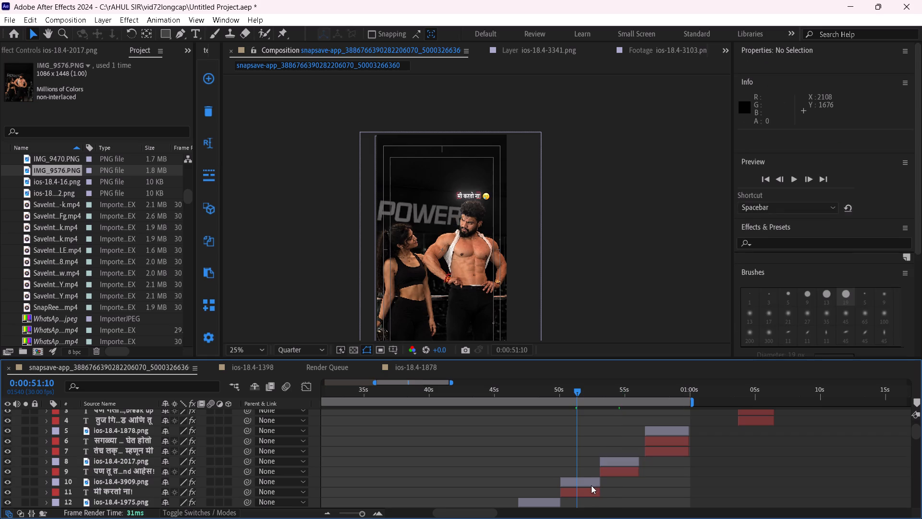
{"action": "left_click", "coordinate": [591, 482], "text": "shift"}
{"action": "left_click", "coordinate": [595, 489], "text": "shift"}
{"action": "left_click_drag", "start_coordinate": [600, 486], "coordinate": [592, 487]}
Slide the ios-18.4-2017.png and ios-18.4-1878.png emojis with their captions earlier together, so they start right after the "मी करतो ना!" caption.
{"action": "scroll", "coordinate": [584, 486], "scroll_direction": "down", "scroll_amount": 2}
{"action": "left_click_drag", "start_coordinate": [501, 390], "coordinate": [499, 393]}
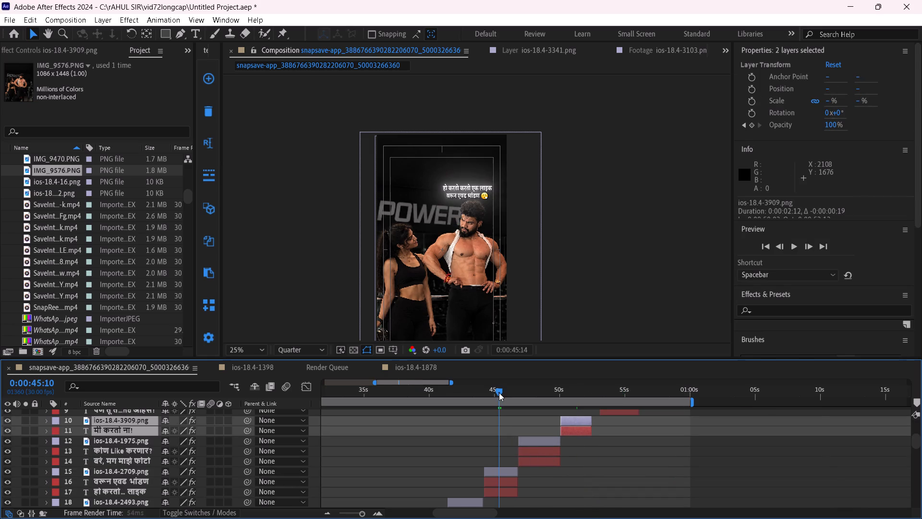
{"action": "left_click_drag", "start_coordinate": [499, 393], "coordinate": [461, 424]}
{"action": "scroll", "coordinate": [471, 442], "scroll_direction": "down", "scroll_amount": 2}
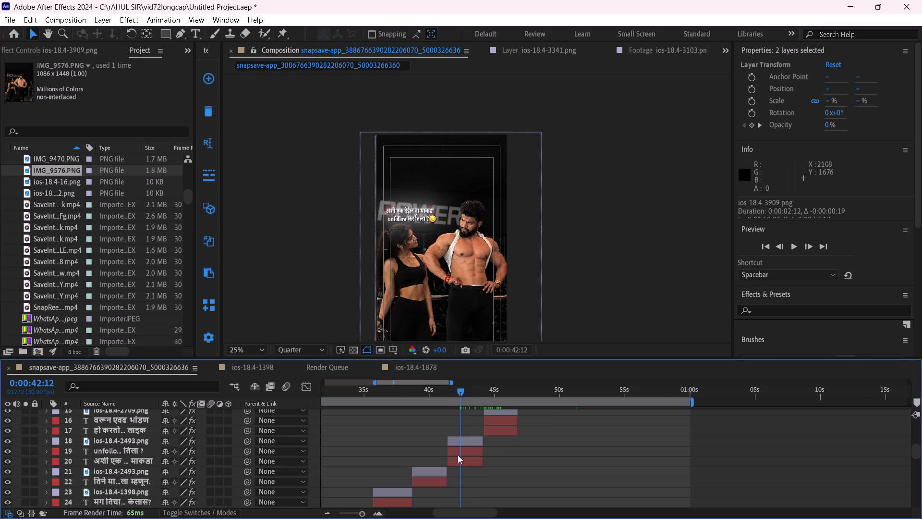
{"action": "scroll", "coordinate": [528, 460], "scroll_direction": "up", "scroll_amount": 5}
{"action": "scroll", "coordinate": [597, 477], "scroll_direction": "down", "scroll_amount": 1}
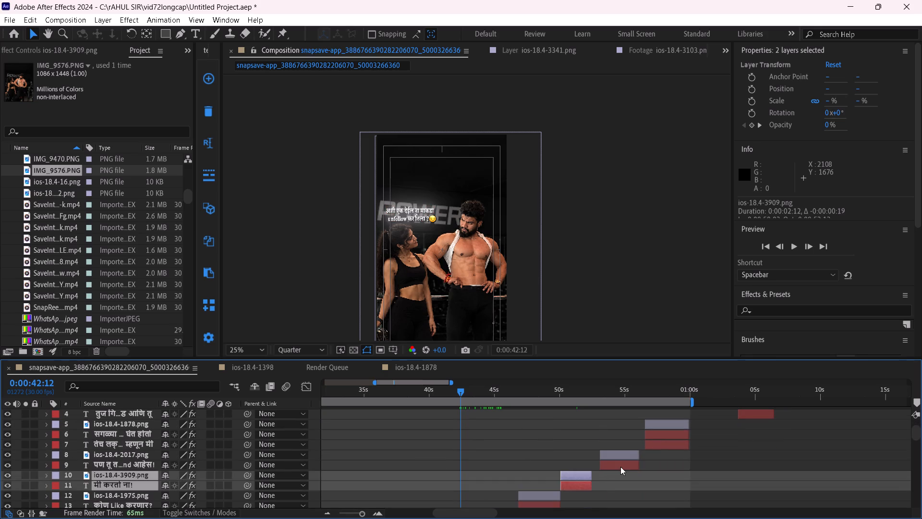
{"action": "left_click", "coordinate": [620, 467]}
{"action": "left_click", "coordinate": [674, 424], "text": "shift"}
{"action": "left_click_drag", "start_coordinate": [621, 462], "coordinate": [615, 461]}
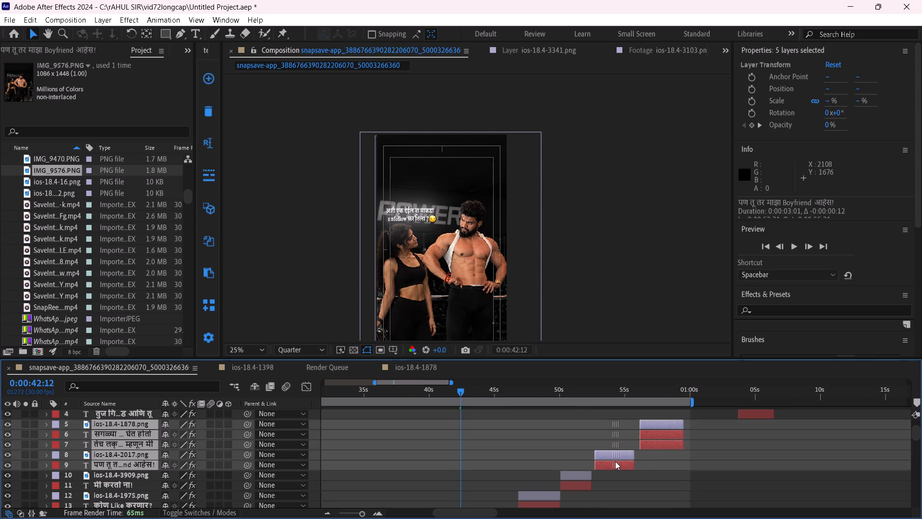
{"action": "left_click_drag", "start_coordinate": [615, 461], "coordinate": [614, 464]}
{"action": "left_click", "coordinate": [639, 491]}
Slide ios-18.4-1878.png and its two captions about 19 frames earlier, slightly overlapping the end of the "पण तू तर माझा Boyfriend आहेस!" caption.
{"action": "left_click", "coordinate": [660, 425]}
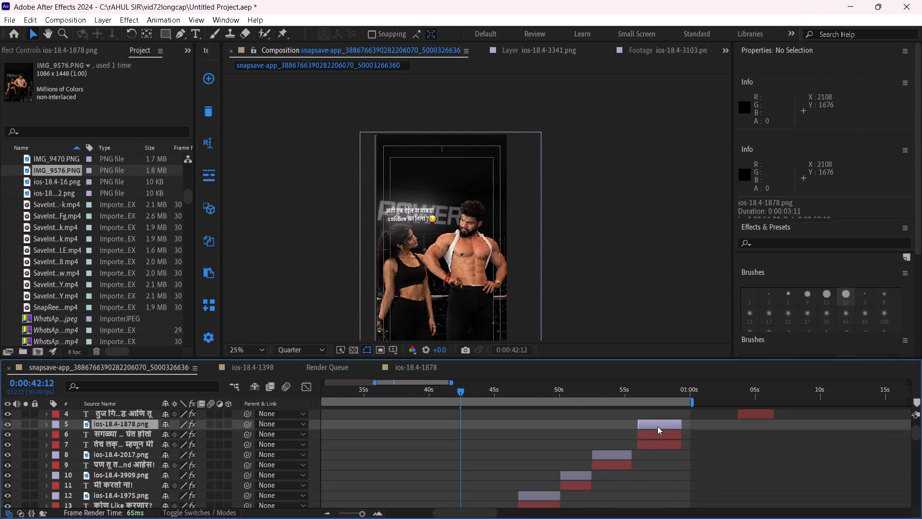
{"action": "left_click", "coordinate": [660, 450], "text": "shift"}
{"action": "left_click", "coordinate": [660, 445], "text": "shift"}
{"action": "left_click_drag", "start_coordinate": [658, 435], "coordinate": [649, 439]}
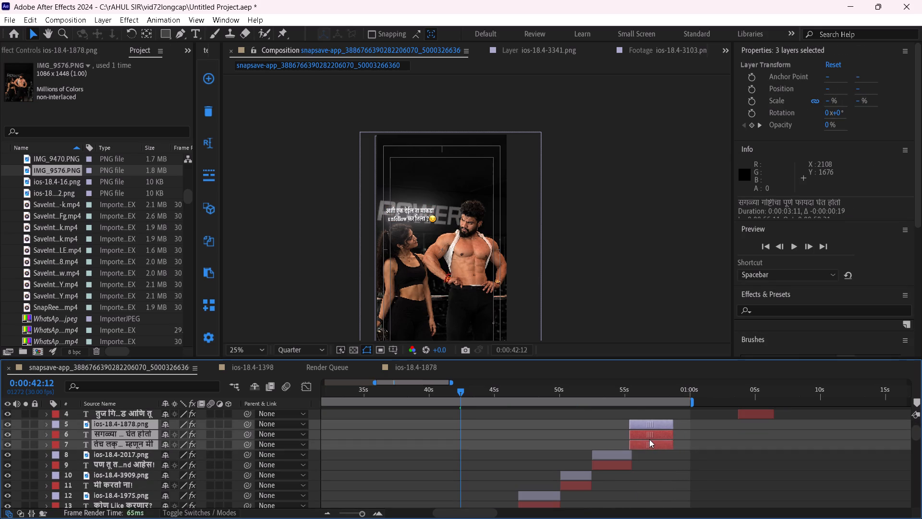
{"action": "left_click_drag", "start_coordinate": [649, 439], "coordinate": [650, 439]}
Trim ios-18.4-2017.png and the "पण तू तर माझा Boyfriend आहेस!" caption to a duration of 2:24, ending where ios-18.4-1878.png begins.
{"action": "left_click", "coordinate": [630, 454]}
{"action": "left_click", "coordinate": [632, 467], "text": "shift"}
{"action": "left_click", "coordinate": [633, 462]}
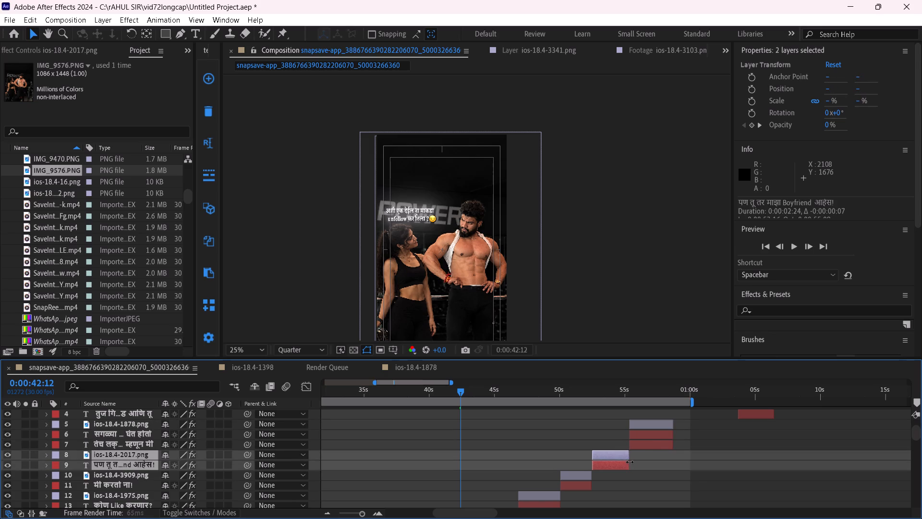
{"action": "left_click", "coordinate": [661, 473]}
Slide ios-18.4-1398.png and its "पण गेला…break up" and "तुज गि…ड आणि तू" captions about 4:26 earlier, right after the ios-18.4-1878.png group.
{"action": "scroll", "coordinate": [662, 473], "scroll_direction": "up", "scroll_amount": 2}
{"action": "scroll", "coordinate": [744, 471], "scroll_direction": "down", "scroll_amount": 3}
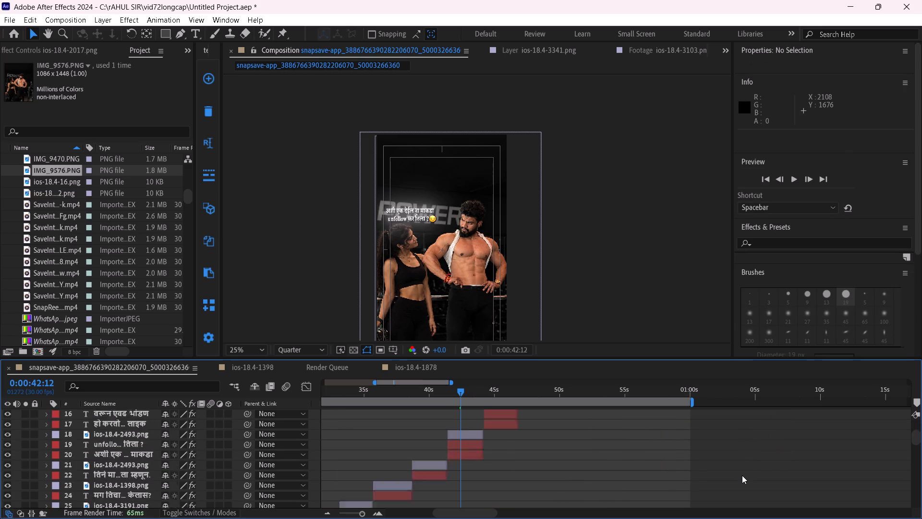
{"action": "scroll", "coordinate": [742, 475], "scroll_direction": "down", "scroll_amount": 15}
{"action": "scroll", "coordinate": [741, 475], "scroll_direction": "up", "scroll_amount": 13}
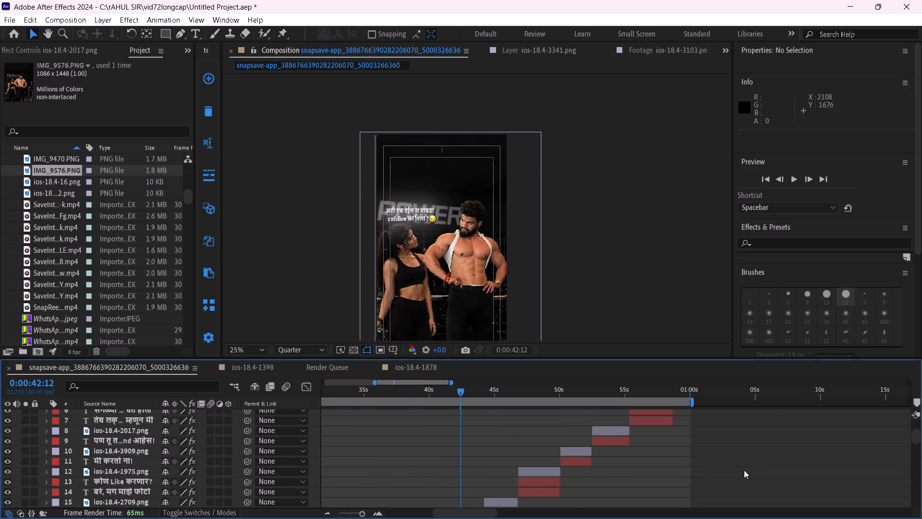
{"action": "scroll", "coordinate": [744, 470], "scroll_direction": "up", "scroll_amount": 7}
{"action": "left_click", "coordinate": [757, 424]}
{"action": "left_click", "coordinate": [759, 444], "text": "shift"}
{"action": "left_click_drag", "start_coordinate": [759, 434], "coordinate": [696, 442]}
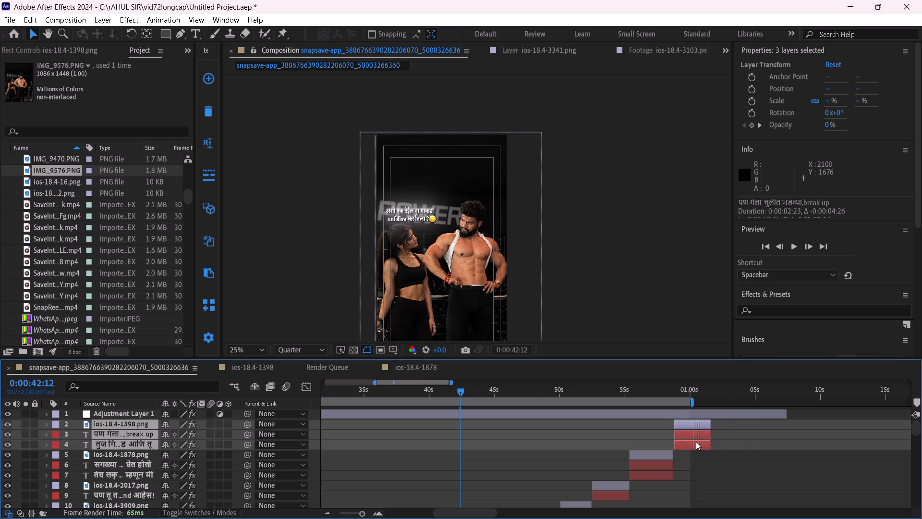
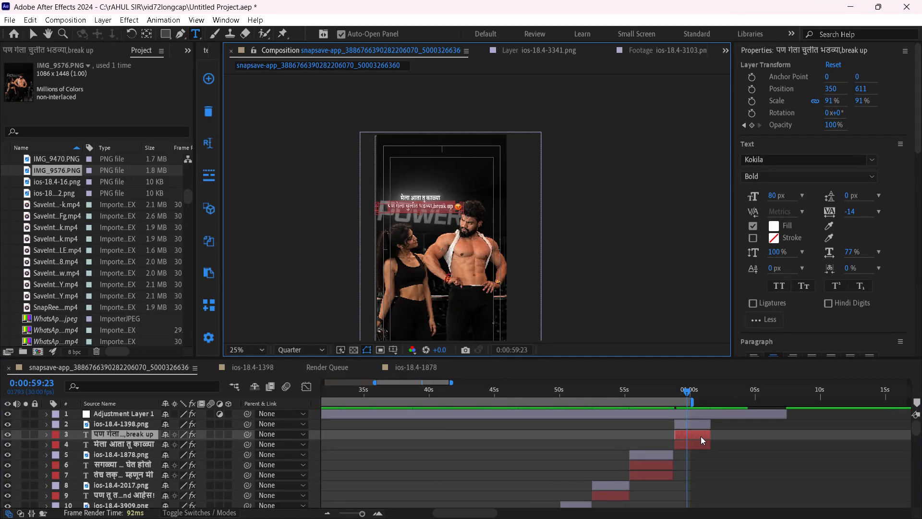
Replace the text of the "पण गेला…break up" caption with the copied text "ब्रेकअप आजपासून".
{"action": "key", "text": "BackSpace"}
{"action": "key", "text": "ctrl+v"}
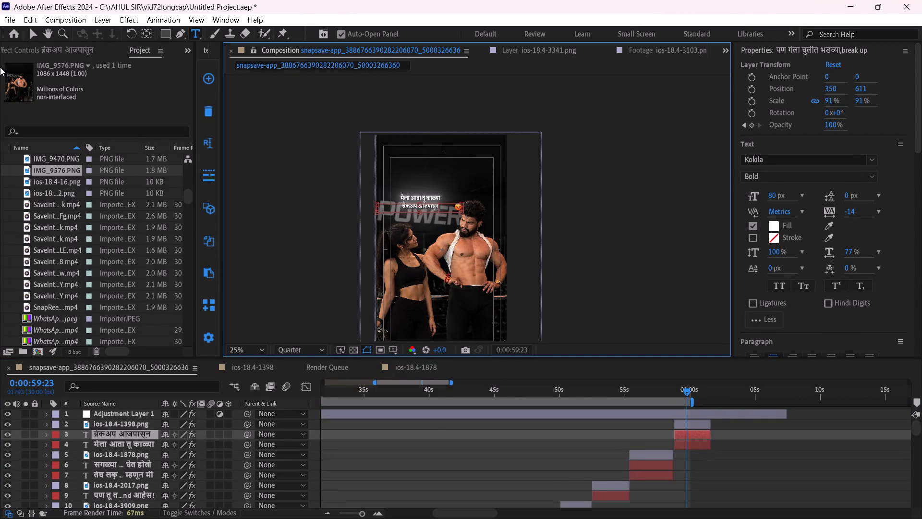
{"action": "left_click", "coordinate": [32, 32]}
Move the ios-18.4-1398.png emoji to X position 556, beside the end of the "ब्रेकअप आजपासून" caption.
{"action": "left_click", "coordinate": [690, 422]}
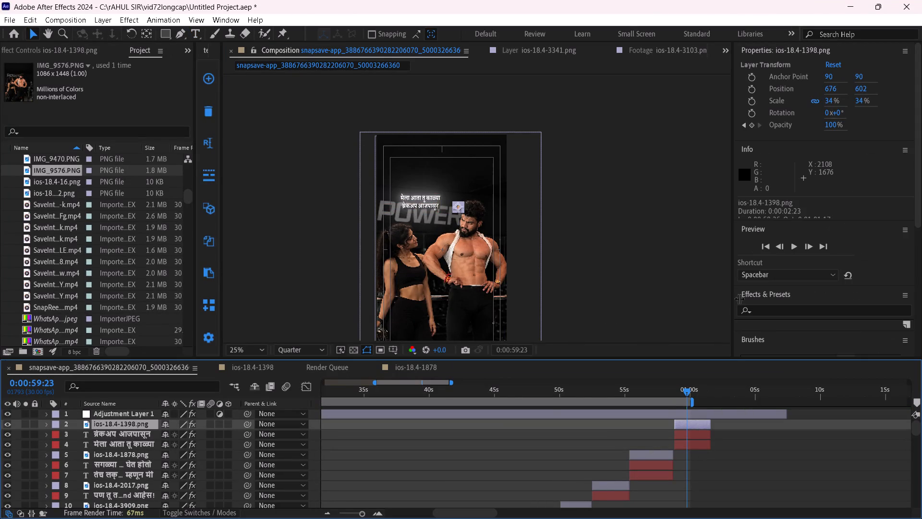
{"action": "left_click_drag", "start_coordinate": [827, 92], "coordinate": [815, 92]}
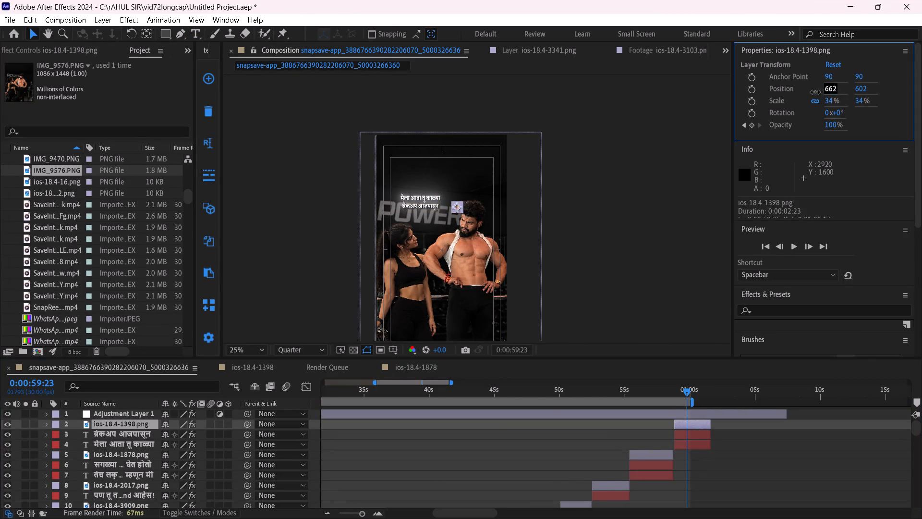
{"action": "left_click_drag", "start_coordinate": [815, 92], "coordinate": [757, 96]}
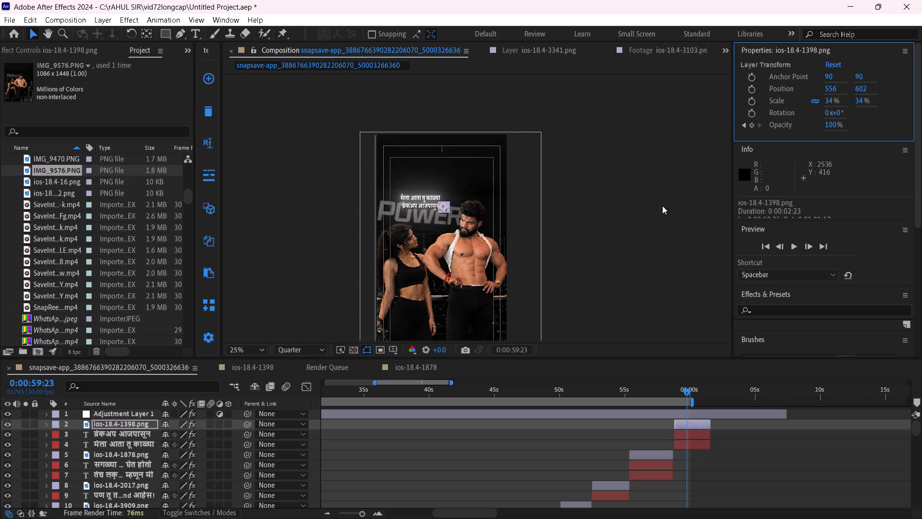
{"action": "left_click", "coordinate": [640, 230]}
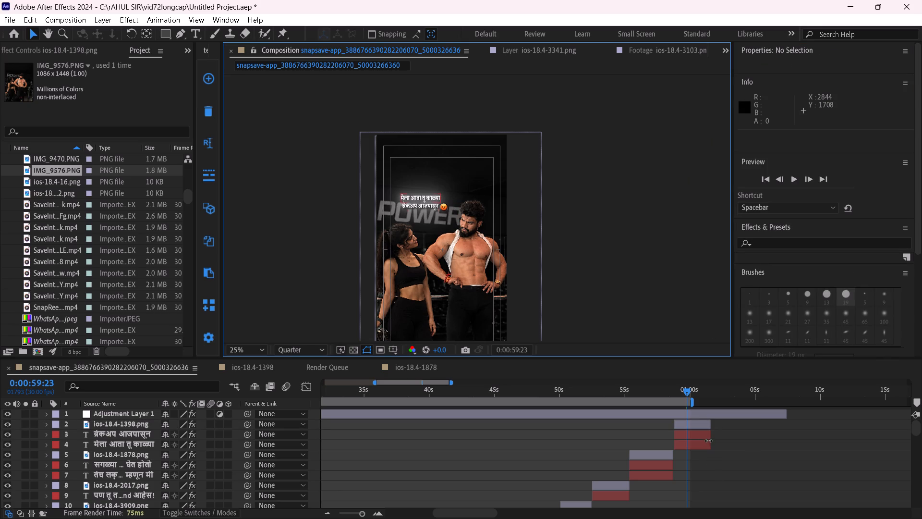
Move ios-18.4-1398.png and its two captions together down and left in the frame, just above the woman's head.
{"action": "left_click", "coordinate": [705, 424]}
{"action": "left_click", "coordinate": [707, 445], "text": "shift"}
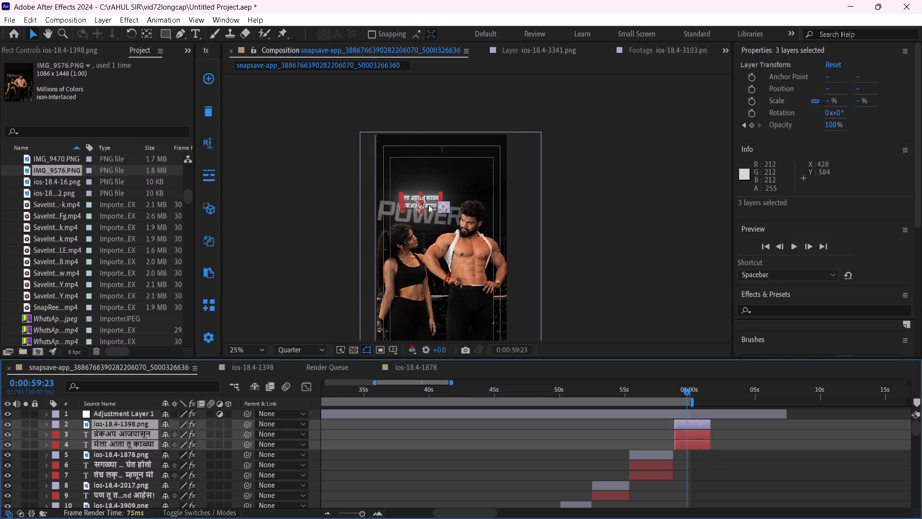
{"action": "left_click_drag", "start_coordinate": [428, 205], "coordinate": [415, 217]}
{"action": "left_click", "coordinate": [650, 259]}
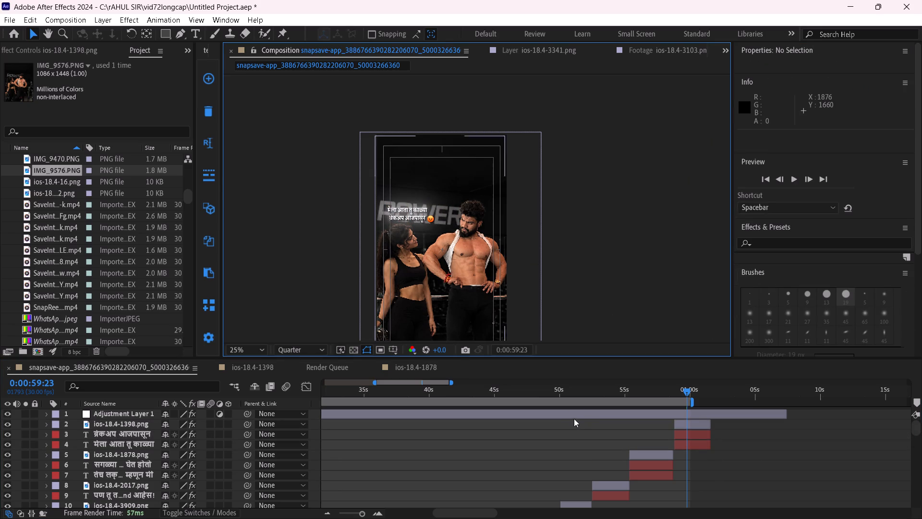
Trim the ios-18.4-2493.png emoji and its "हो, मग?" caption near 3 seconds to a duration of 1:12.
{"action": "scroll", "coordinate": [598, 455], "scroll_direction": "down", "scroll_amount": 2}
{"action": "left_click_drag", "start_coordinate": [553, 387], "coordinate": [544, 393]}
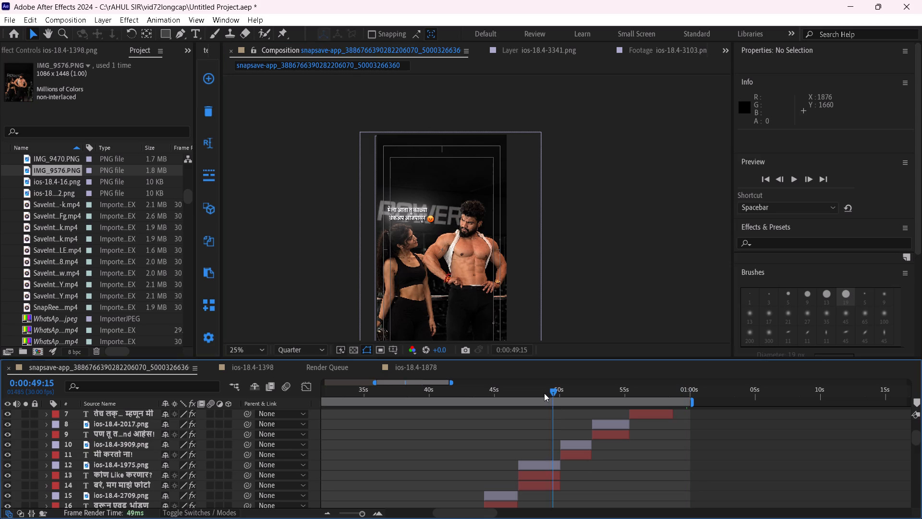
{"action": "left_click_drag", "start_coordinate": [544, 393], "coordinate": [338, 461]}
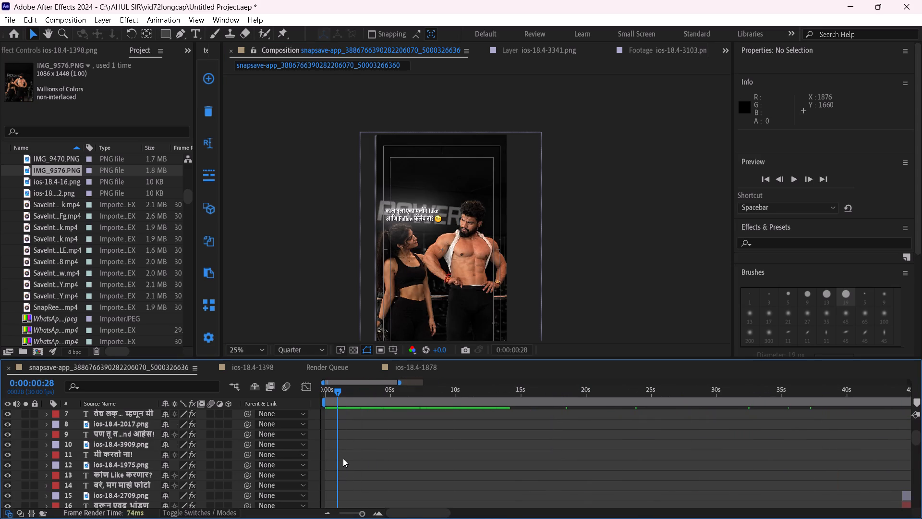
{"action": "scroll", "coordinate": [343, 458], "scroll_direction": "down", "scroll_amount": 16}
{"action": "left_click_drag", "start_coordinate": [352, 392], "coordinate": [366, 394]}
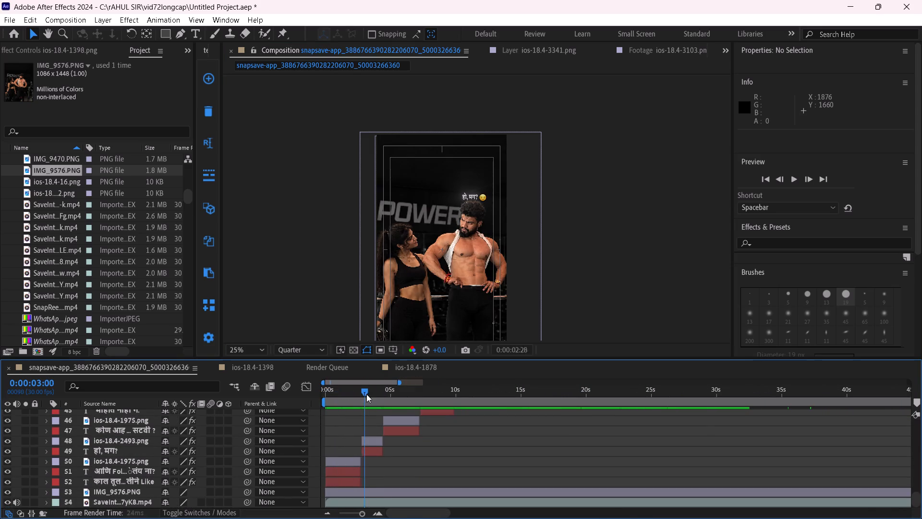
{"action": "left_click_drag", "start_coordinate": [366, 394], "coordinate": [371, 397]}
{"action": "left_click", "coordinate": [375, 437]}
{"action": "left_click", "coordinate": [380, 446], "text": "shift"}
{"action": "left_click", "coordinate": [379, 454], "text": "shift"}
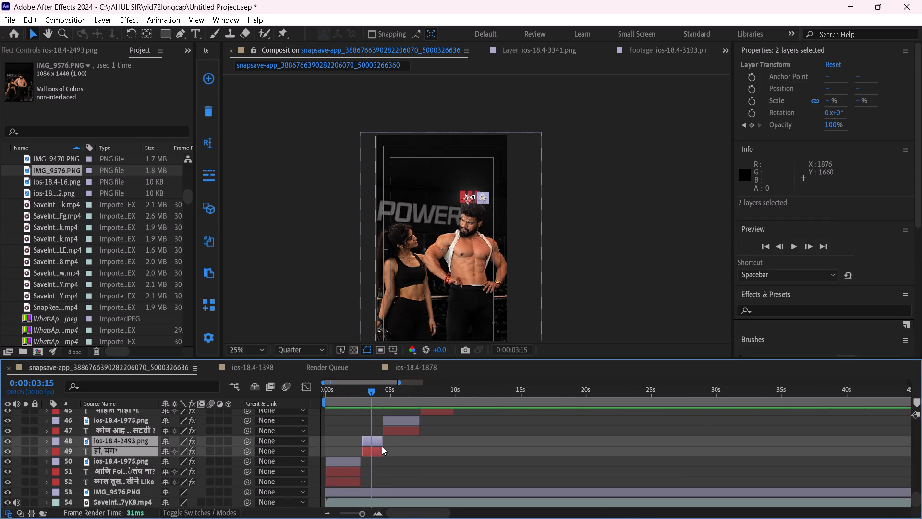
{"action": "left_click", "coordinate": [384, 444]}
Trim ios-18.4-1975.png and "कोण आहे ती सटवी ?" to 2:06 and slide them earlier to start where "हो, मग?" ends.
{"action": "scroll", "coordinate": [427, 464], "scroll_direction": "up", "scroll_amount": 1}
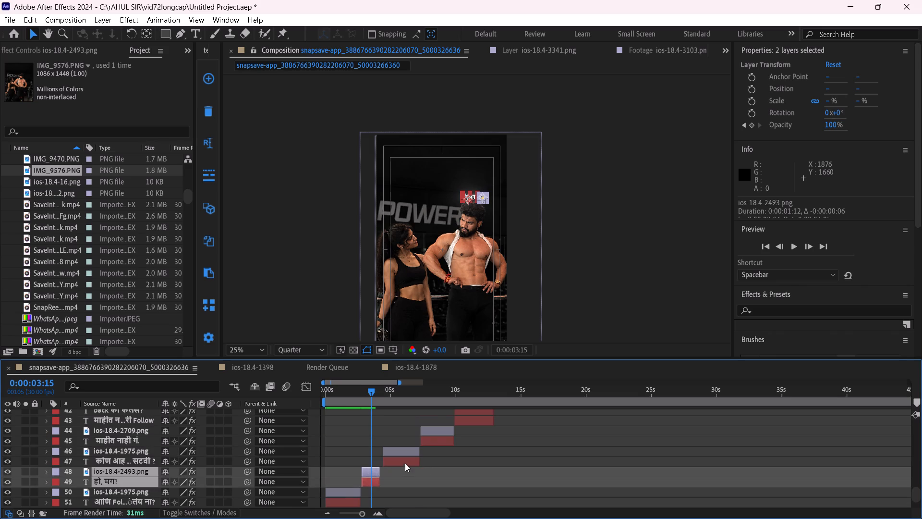
{"action": "left_click", "coordinate": [411, 461]}
{"action": "left_click_drag", "start_coordinate": [385, 388], "coordinate": [395, 391]}
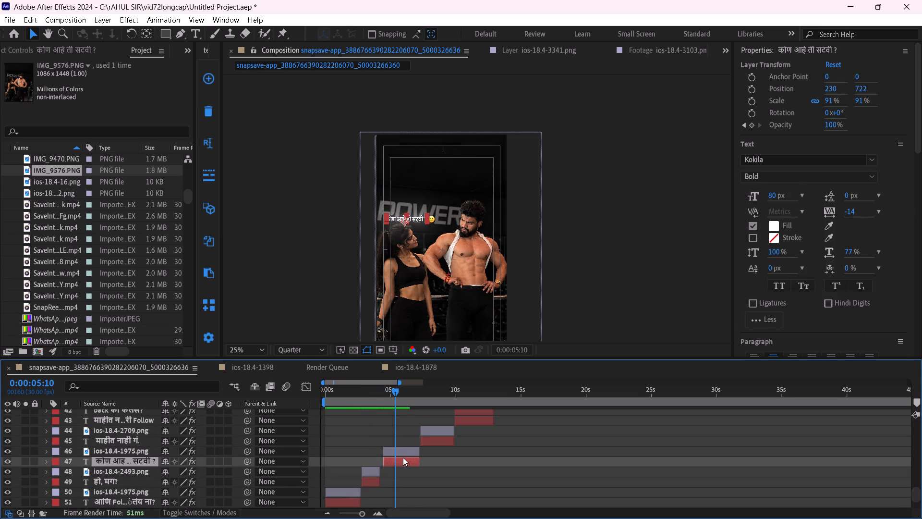
{"action": "left_click", "coordinate": [407, 453]}
{"action": "left_click", "coordinate": [414, 458], "text": "shift"}
{"action": "left_click_drag", "start_coordinate": [418, 450], "coordinate": [417, 450]}
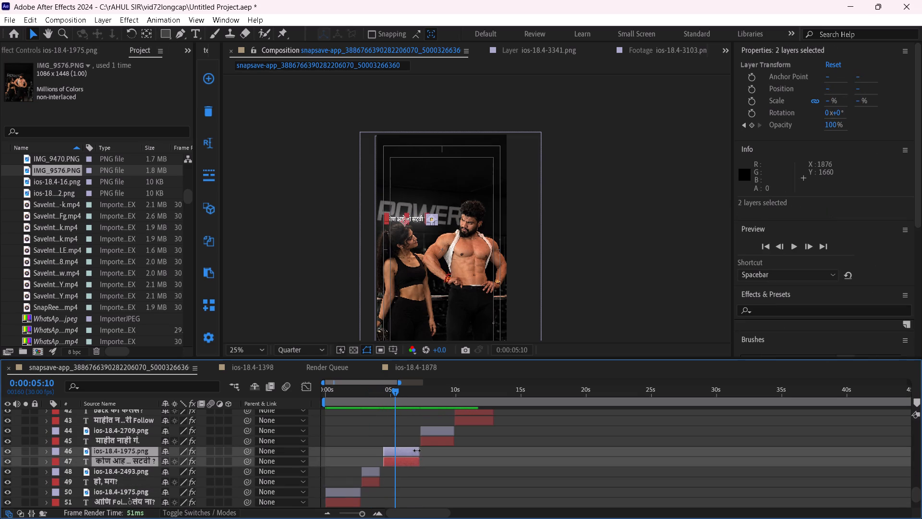
{"action": "left_click_drag", "start_coordinate": [417, 450], "coordinate": [411, 452]}
{"action": "left_click", "coordinate": [397, 448]}
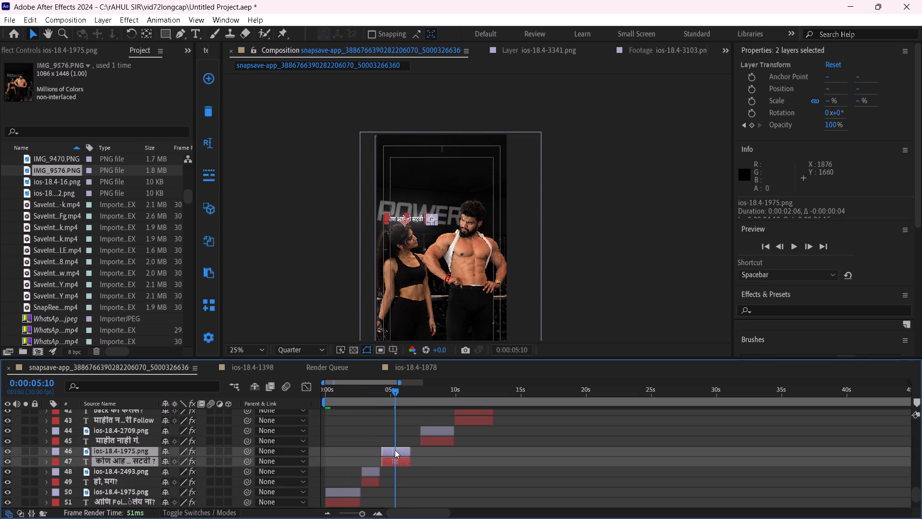
{"action": "left_click", "coordinate": [394, 451]}
Slide ios-18.4-2709.png and "माहीत नाही गं." about 25 frames earlier, right after the "सटवी ?" caption, and trim both to 2:04.
{"action": "left_click_drag", "start_coordinate": [401, 390], "coordinate": [437, 403]}
{"action": "left_click", "coordinate": [441, 432], "text": "shift"}
{"action": "left_click", "coordinate": [445, 438]}
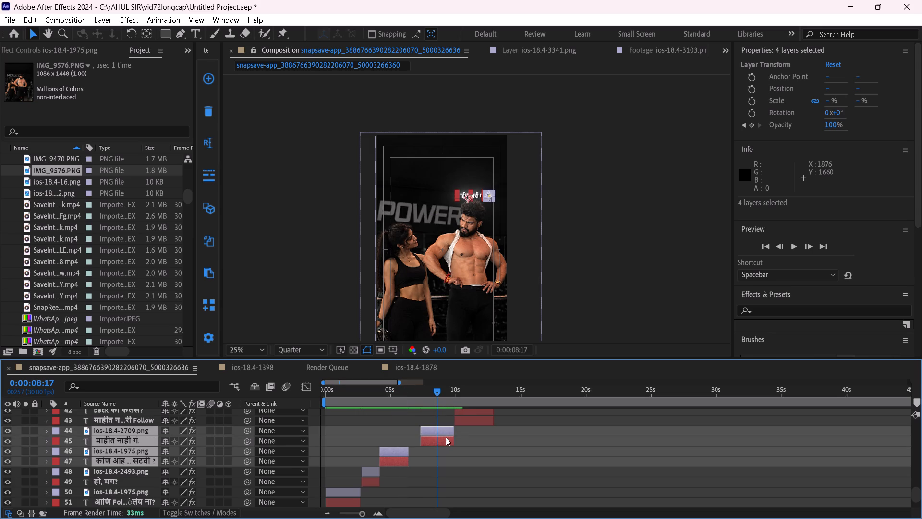
{"action": "left_click", "coordinate": [446, 423]}
{"action": "left_click", "coordinate": [447, 429]}
{"action": "left_click", "coordinate": [446, 437], "text": "shift"}
{"action": "left_click_drag", "start_coordinate": [446, 433], "coordinate": [441, 434]}
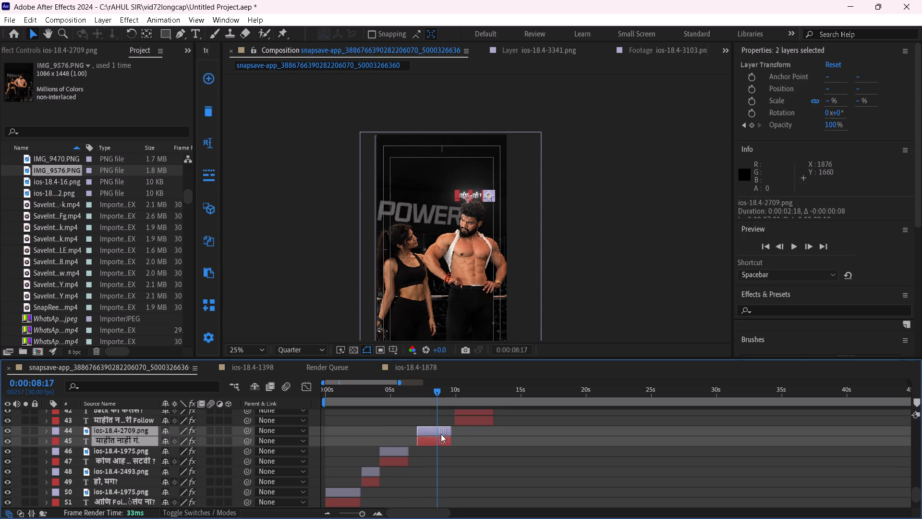
{"action": "left_click_drag", "start_coordinate": [441, 434], "coordinate": [435, 433]}
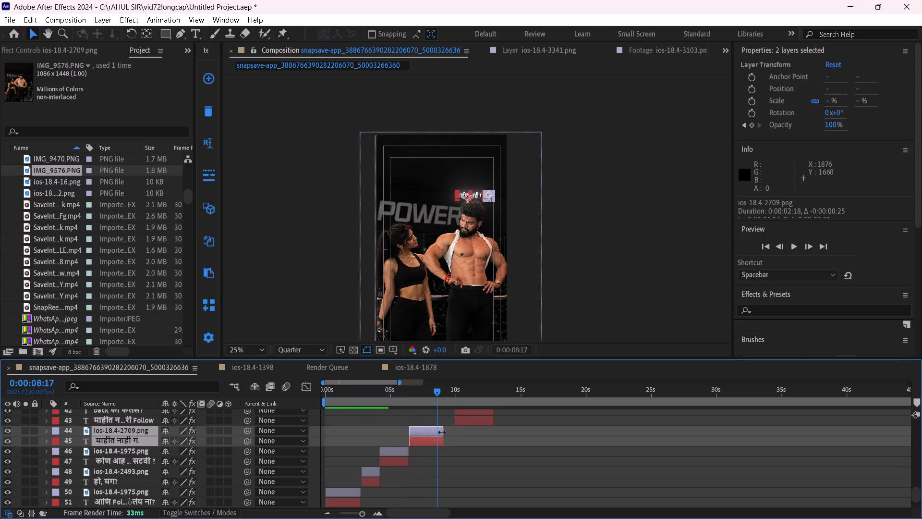
{"action": "left_click_drag", "start_coordinate": [442, 432], "coordinate": [436, 433]}
Slide ios-18.4-2017.png and its "माहीत न…री Follow" and "back का केलंस?" captions about 1:09 earlier, right after "माहीत नाही गं.".
{"action": "scroll", "coordinate": [461, 445], "scroll_direction": "up", "scroll_amount": 2}
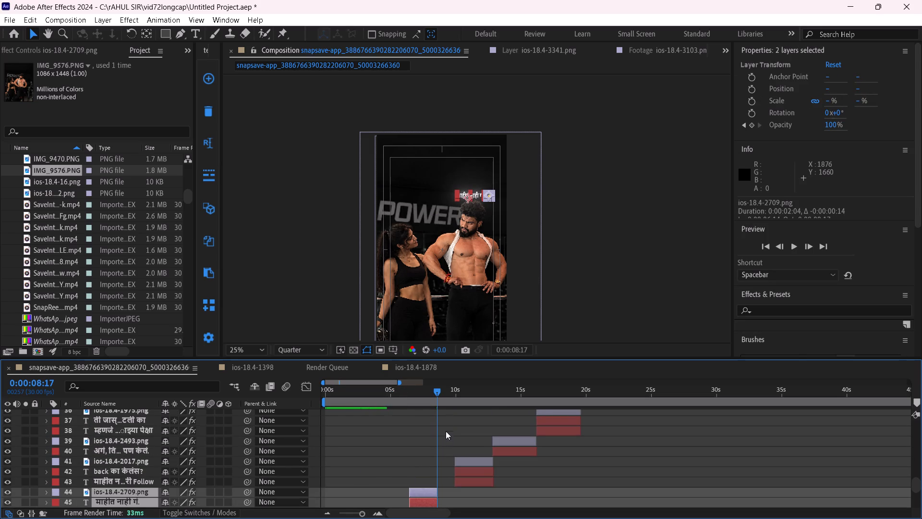
{"action": "left_click_drag", "start_coordinate": [444, 393], "coordinate": [467, 401]}
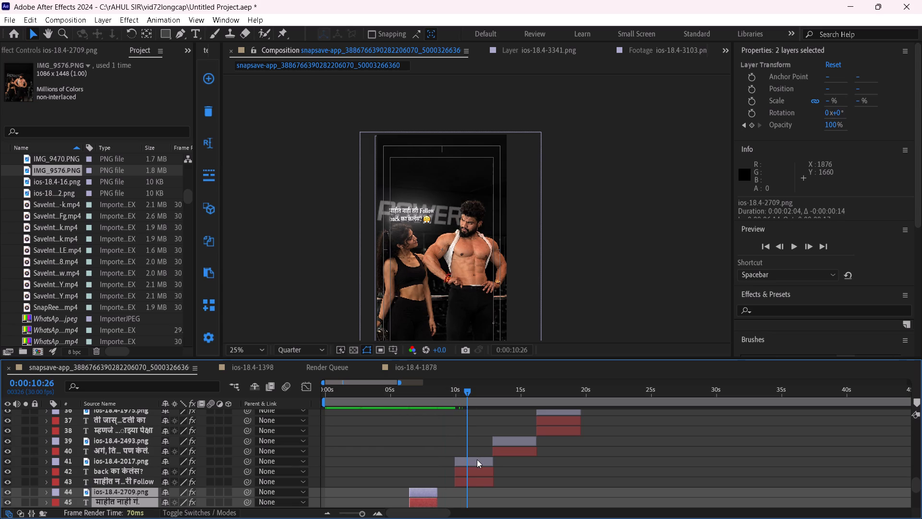
{"action": "left_click", "coordinate": [477, 459]}
{"action": "left_click", "coordinate": [484, 482], "text": "shift"}
{"action": "left_click_drag", "start_coordinate": [479, 468], "coordinate": [464, 469]}
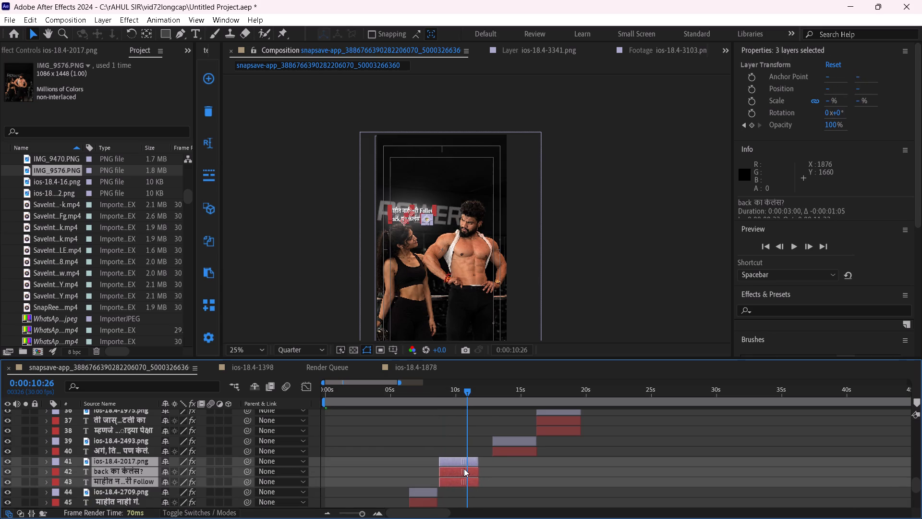
{"action": "left_click_drag", "start_coordinate": [464, 469], "coordinate": [462, 469]}
Trim ios-18.4-2493.png and "अगं, ति… पण केलं." to 3:02 and slide them about 1:06 earlier, right after "back का केलंस?".
{"action": "left_click_drag", "start_coordinate": [478, 393], "coordinate": [511, 400]}
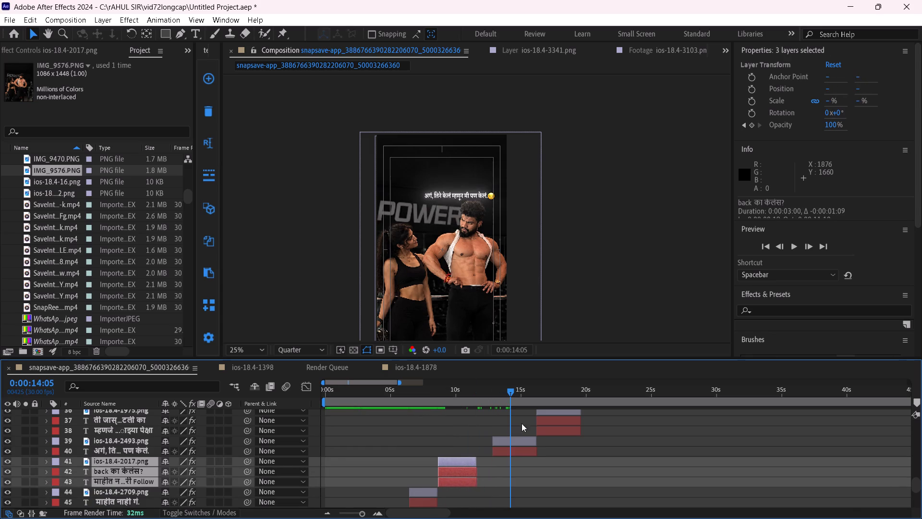
{"action": "left_click", "coordinate": [529, 442]}
{"action": "left_click", "coordinate": [533, 452], "text": "shift"}
{"action": "left_click", "coordinate": [538, 445]}
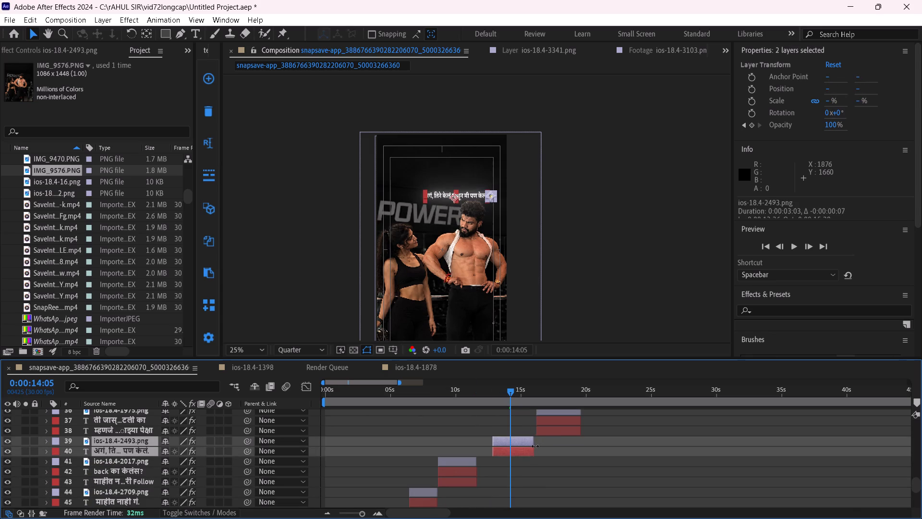
{"action": "left_click_drag", "start_coordinate": [521, 442], "coordinate": [505, 445]}
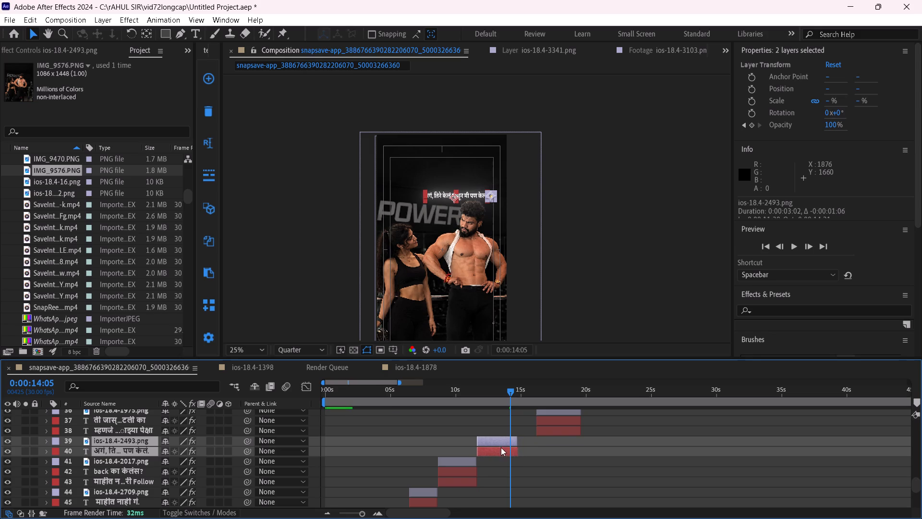
{"action": "left_click", "coordinate": [501, 443]}
Slide ios-18.4-1975.png and its "म्हणजे …ाझ्या पेक्षा" and "ती जास्…टली का" captions about 1:13 earlier, right after "अगं, ति… पण केलं.".
{"action": "scroll", "coordinate": [544, 459], "scroll_direction": "up", "scroll_amount": 1}
{"action": "left_click_drag", "start_coordinate": [531, 390], "coordinate": [543, 395]}
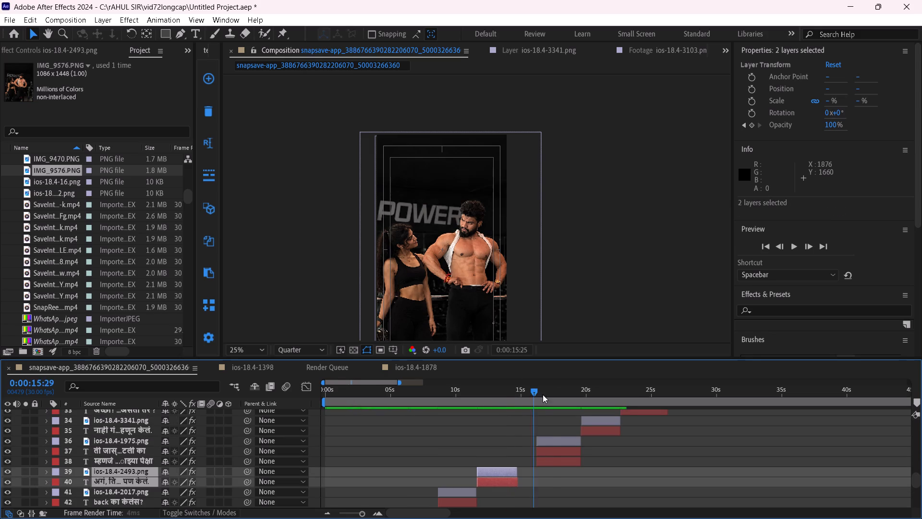
{"action": "left_click_drag", "start_coordinate": [543, 395], "coordinate": [553, 397]}
{"action": "scroll", "coordinate": [594, 460], "scroll_direction": "up", "scroll_amount": 1}
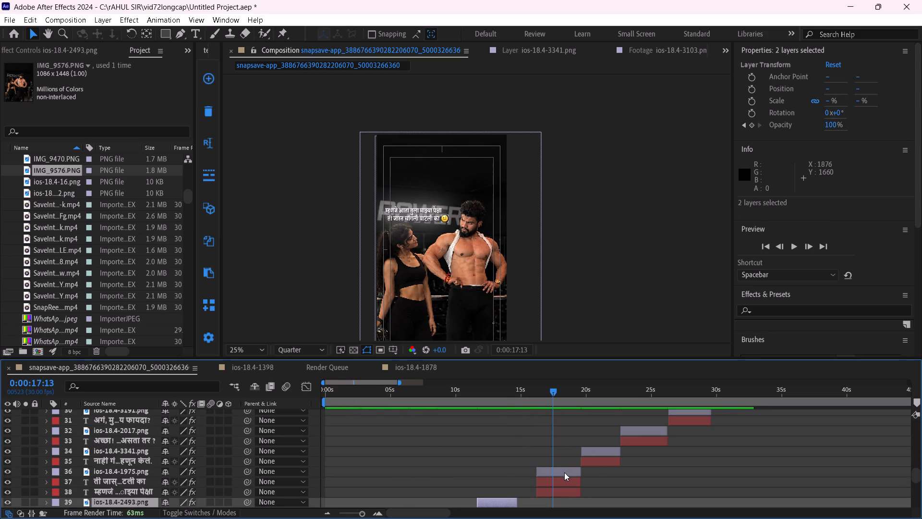
{"action": "left_click", "coordinate": [567, 472]}
{"action": "left_click", "coordinate": [563, 490], "text": "shift"}
{"action": "left_click_drag", "start_coordinate": [562, 478], "coordinate": [543, 478]}
Trim ios-18.4-3341.png and "नाही गं…हणून केलं." to 2:21 and slide them about 1:13 earlier, right after the "ती जास्…टली का" caption.
{"action": "left_click_drag", "start_coordinate": [561, 391], "coordinate": [596, 406]}
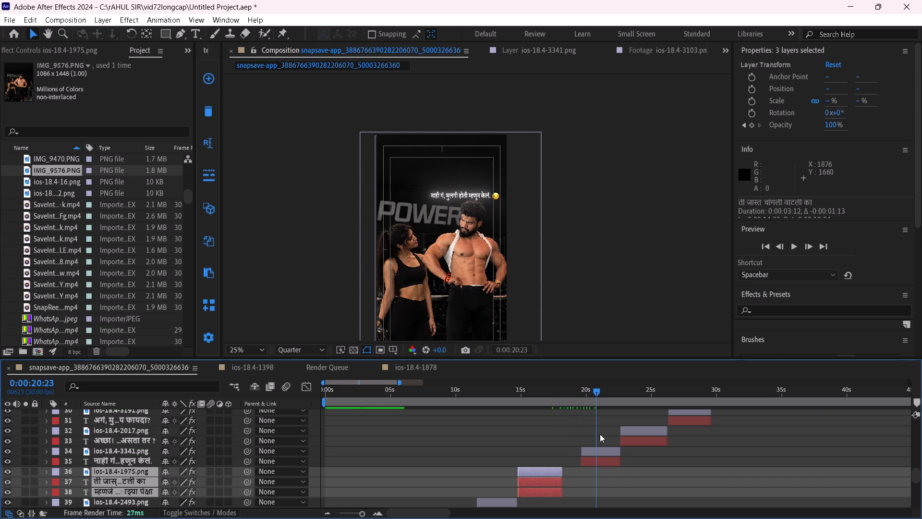
{"action": "left_click", "coordinate": [604, 451]}
{"action": "left_click", "coordinate": [604, 460], "text": "shift"}
{"action": "left_click", "coordinate": [619, 453]}
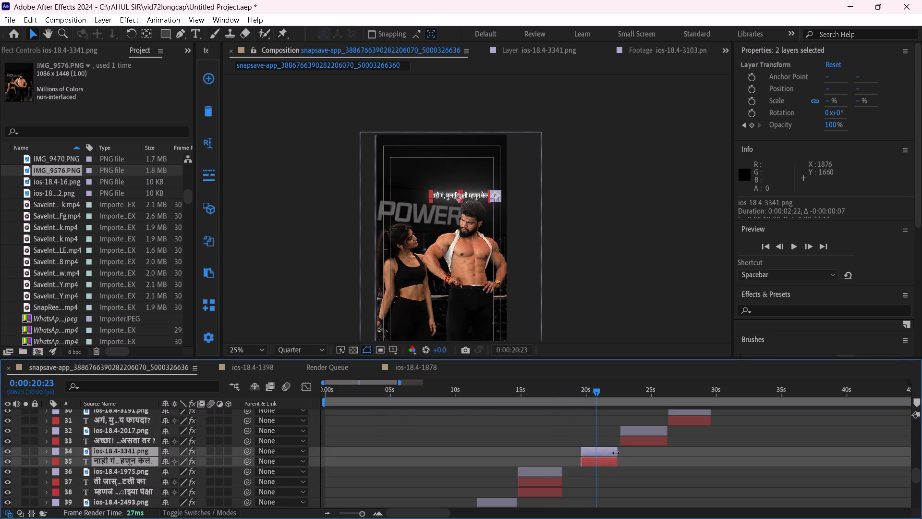
{"action": "left_click_drag", "start_coordinate": [608, 454], "coordinate": [590, 455]}
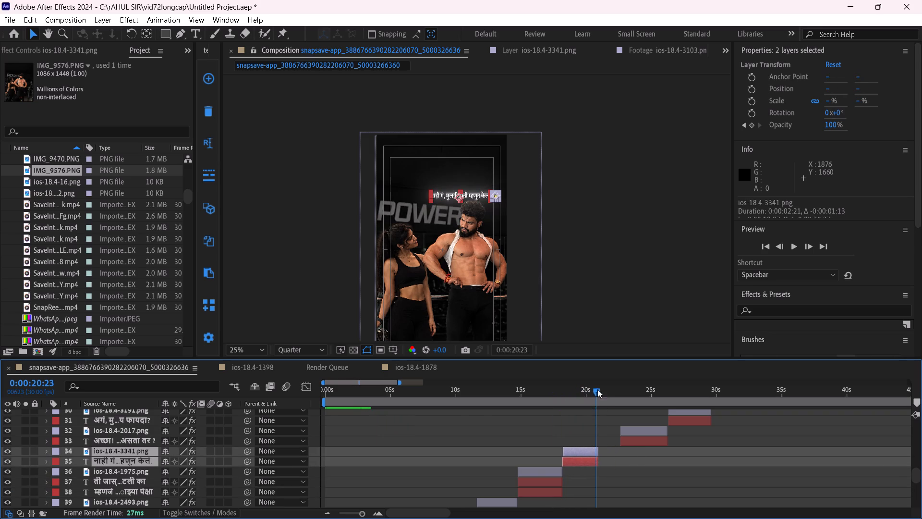
Trim ios-18.4-2017.png and "अच्छा! …असता तर ?" to 3:14 and slide them about 1:20 earlier, right after "नाही गं…हणून केलं.".
{"action": "left_click_drag", "start_coordinate": [602, 391], "coordinate": [637, 402]}
{"action": "left_click", "coordinate": [653, 432]}
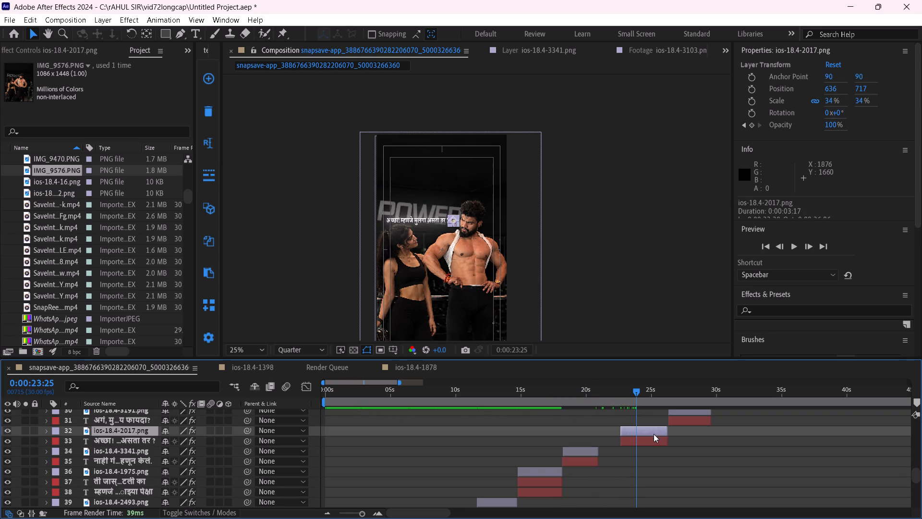
{"action": "left_click", "coordinate": [658, 442], "text": "shift"}
{"action": "left_click", "coordinate": [669, 434]}
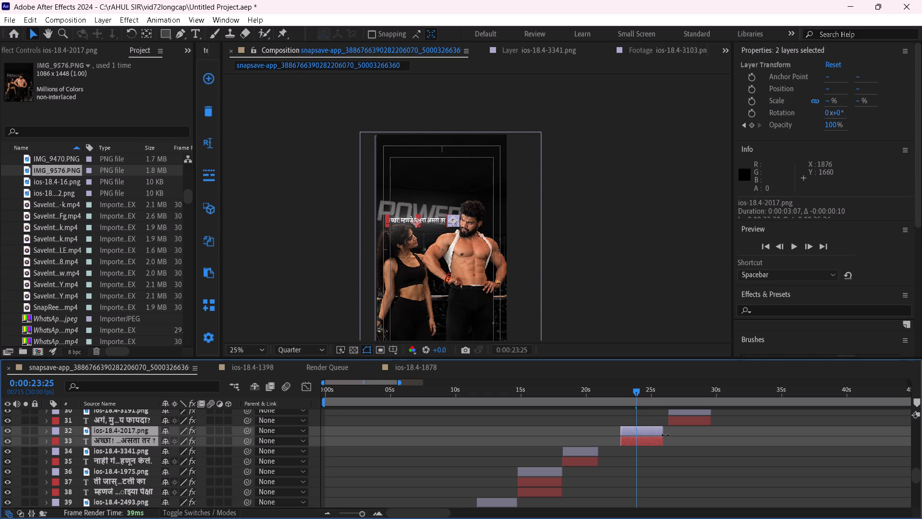
{"action": "left_click", "coordinate": [662, 432]}
{"action": "left_click_drag", "start_coordinate": [652, 432], "coordinate": [631, 436]}
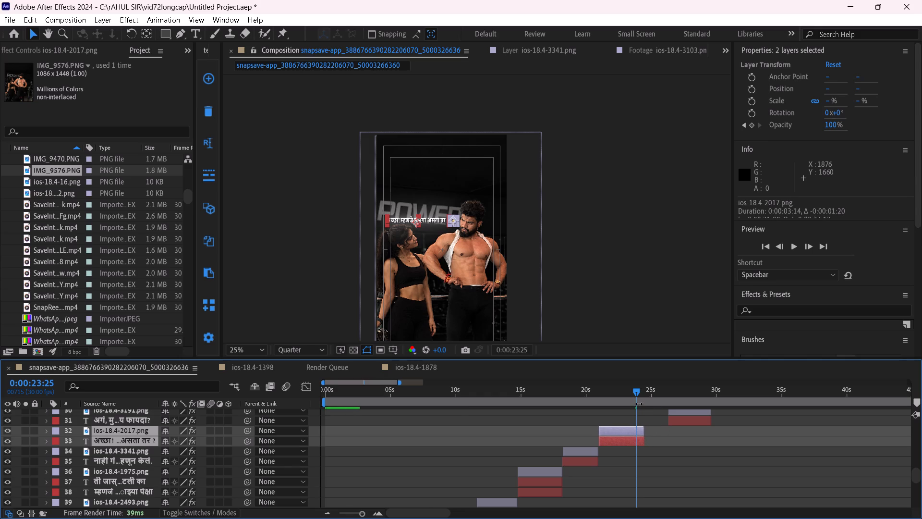
Slide the layers from "अगं, मु…य फायदा?" up to the last ios-18.4-1398.png 1:28 earlier, right after "अच्छा! …असता तर ?".
{"action": "left_click_drag", "start_coordinate": [644, 393], "coordinate": [692, 405]}
{"action": "scroll", "coordinate": [684, 448], "scroll_direction": "up", "scroll_amount": 1}
{"action": "left_click", "coordinate": [692, 440]}
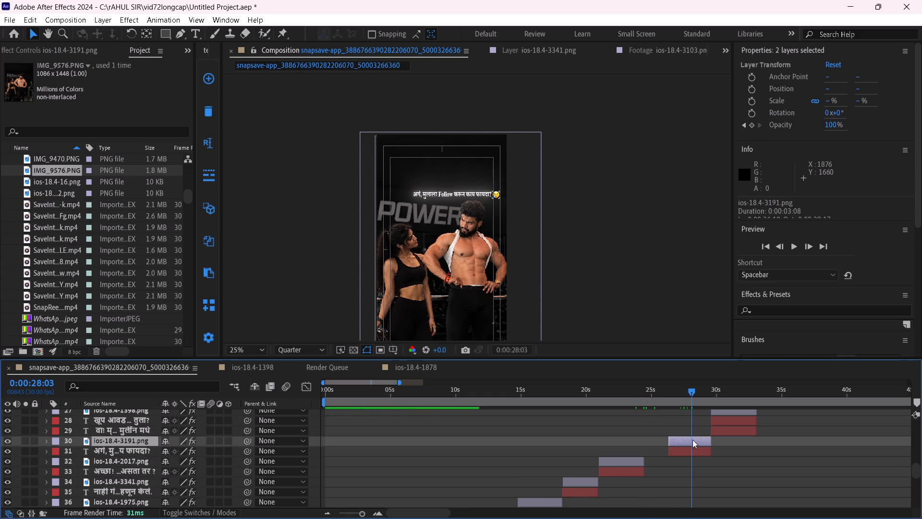
{"action": "left_click", "coordinate": [699, 451]}
{"action": "left_click", "coordinate": [701, 438], "text": "shift"}
{"action": "scroll", "coordinate": [798, 466], "scroll_direction": "up", "scroll_amount": 1}
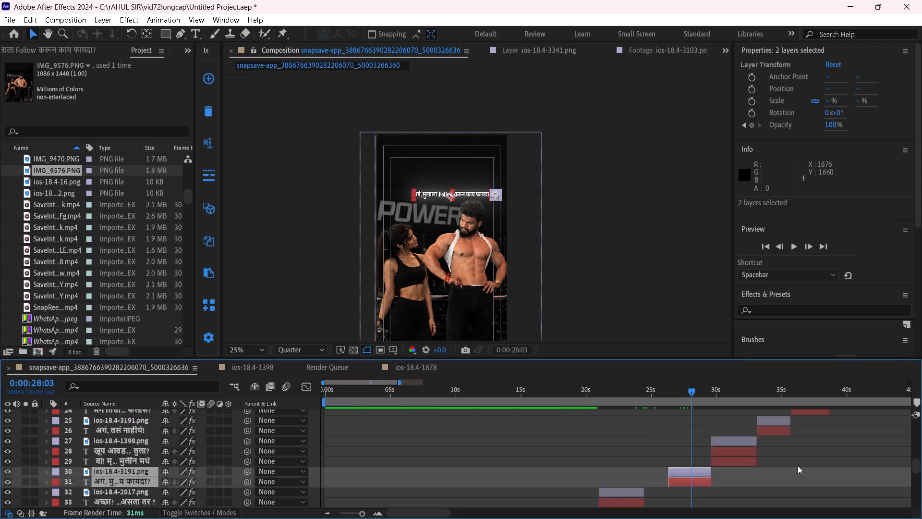
{"action": "scroll", "coordinate": [798, 466], "scroll_direction": "up", "scroll_amount": 1}
{"action": "scroll", "coordinate": [777, 468], "scroll_direction": "down", "scroll_amount": 3}
{"action": "left_click", "coordinate": [750, 455]}
{"action": "scroll", "coordinate": [718, 446], "scroll_direction": "up", "scroll_amount": 1}
{"action": "left_click", "coordinate": [715, 454]}
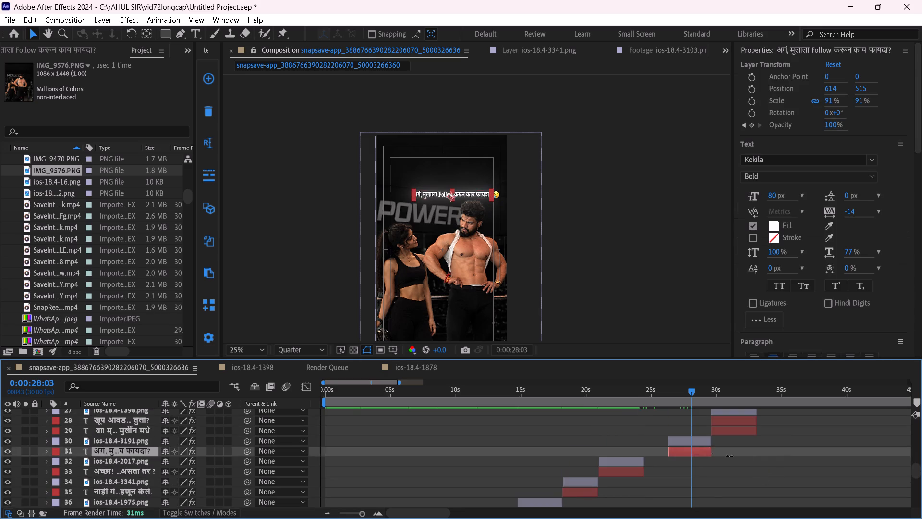
{"action": "scroll", "coordinate": [791, 456], "scroll_direction": "up", "scroll_amount": 3}
{"action": "left_click_drag", "start_coordinate": [756, 387], "coordinate": [839, 457]}
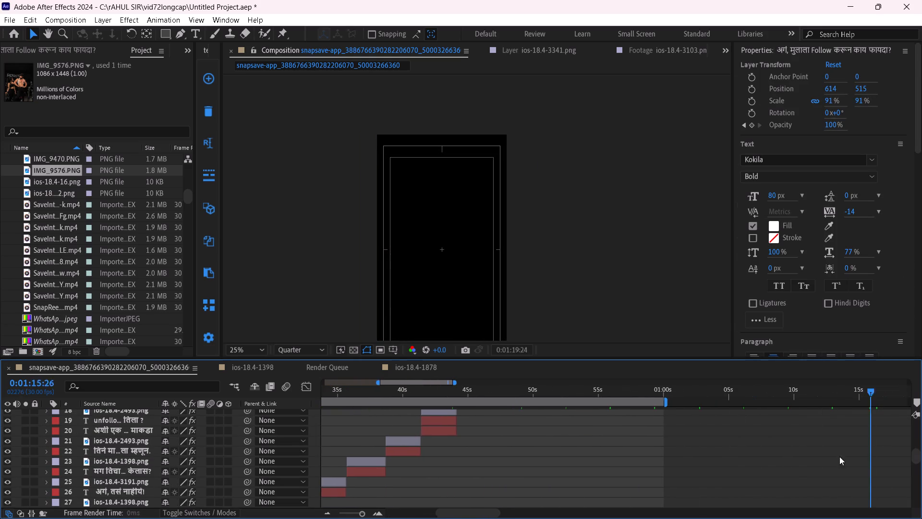
{"action": "left_click_drag", "start_coordinate": [839, 457], "coordinate": [640, 456]}
{"action": "scroll", "coordinate": [641, 451], "scroll_direction": "up", "scroll_amount": 7}
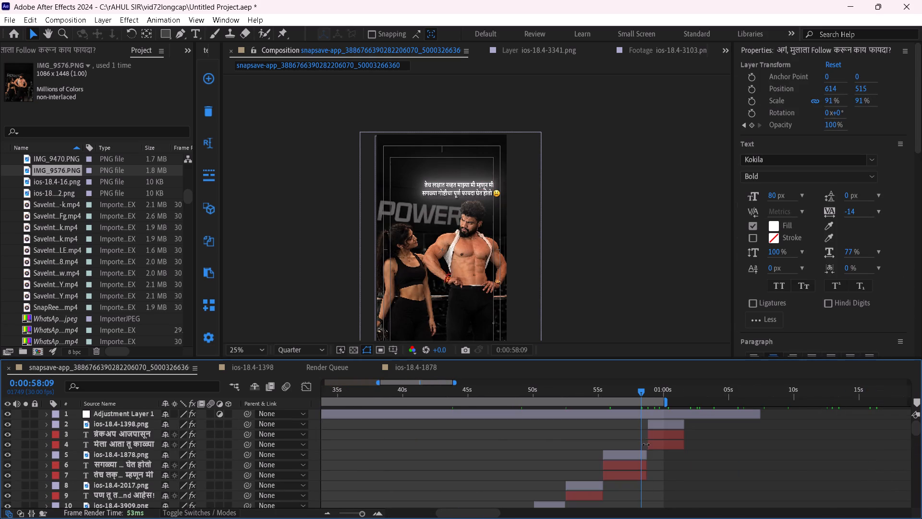
{"action": "left_click", "coordinate": [660, 424], "text": "shift"}
{"action": "scroll", "coordinate": [553, 453], "scroll_direction": "down", "scroll_amount": 10}
{"action": "scroll", "coordinate": [513, 435], "scroll_direction": "up", "scroll_amount": 3}
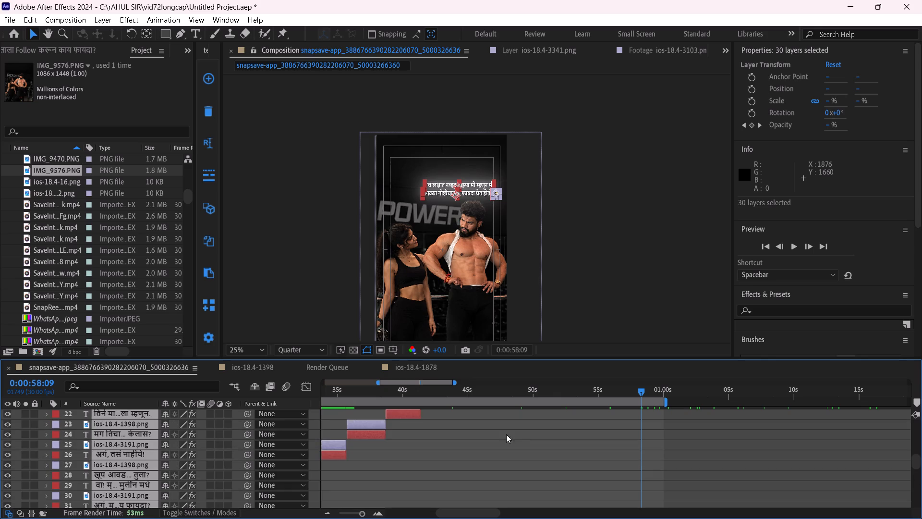
{"action": "left_click_drag", "start_coordinate": [474, 392], "coordinate": [550, 459]}
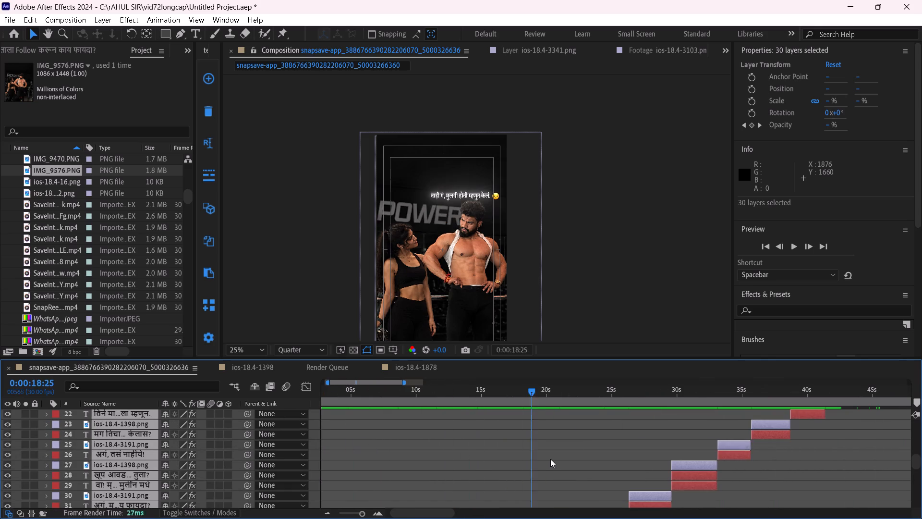
{"action": "left_click_drag", "start_coordinate": [550, 459], "coordinate": [553, 458]}
{"action": "scroll", "coordinate": [557, 457], "scroll_direction": "down", "scroll_amount": 4}
{"action": "scroll", "coordinate": [583, 449], "scroll_direction": "up", "scroll_amount": 2}
{"action": "left_click_drag", "start_coordinate": [655, 445], "coordinate": [653, 445]}
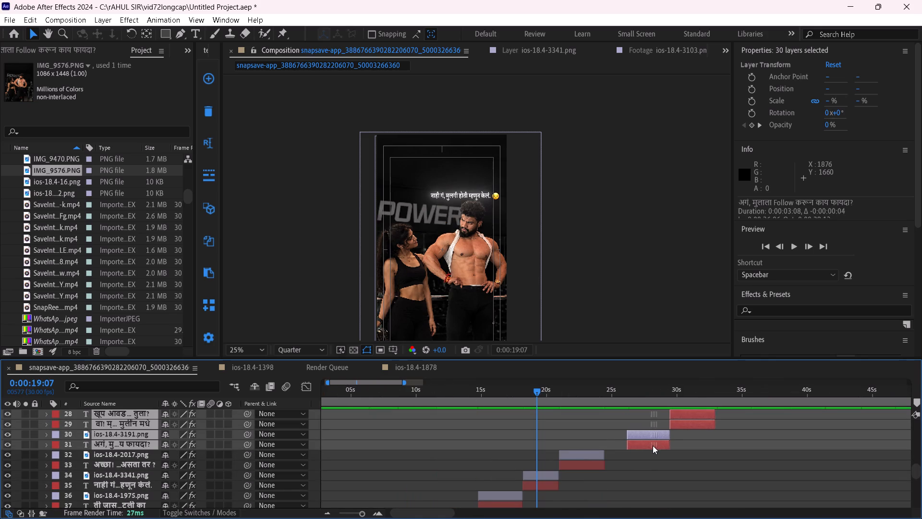
{"action": "left_click_drag", "start_coordinate": [653, 445], "coordinate": [631, 447]}
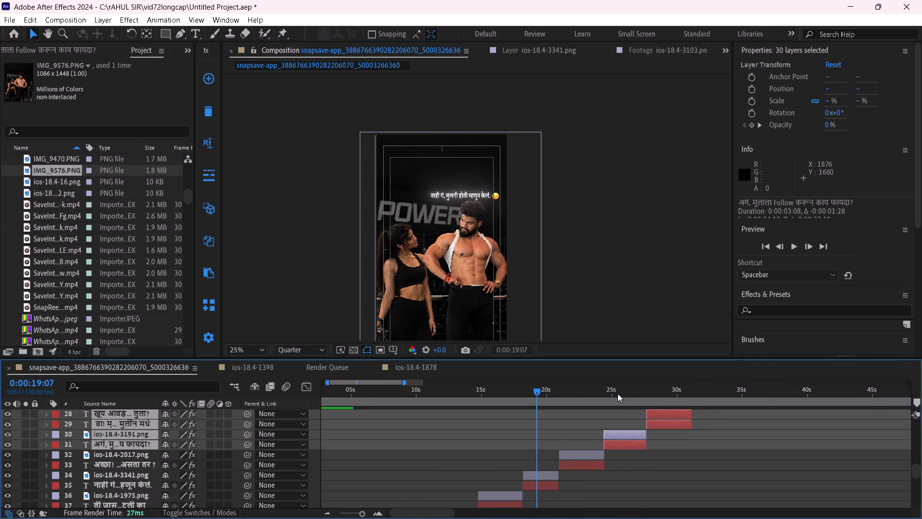
Extend the final ios-18.4-1398.png and its "ब्रेकअप आजपासून" and "मेला आता तू काळ्या" captions to the work area's end at 1:00.
{"action": "left_click_drag", "start_coordinate": [618, 394], "coordinate": [590, 458]}
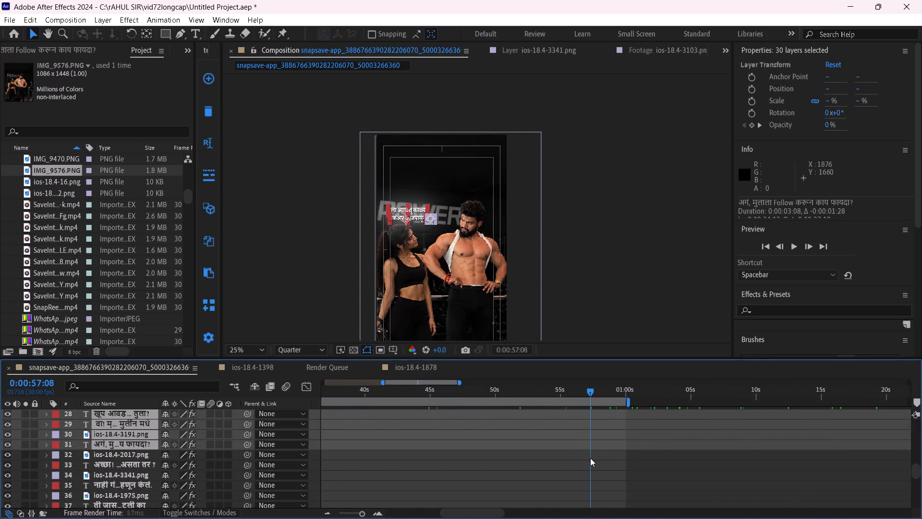
{"action": "scroll", "coordinate": [590, 457], "scroll_direction": "up", "scroll_amount": 13}
{"action": "left_click", "coordinate": [601, 465]}
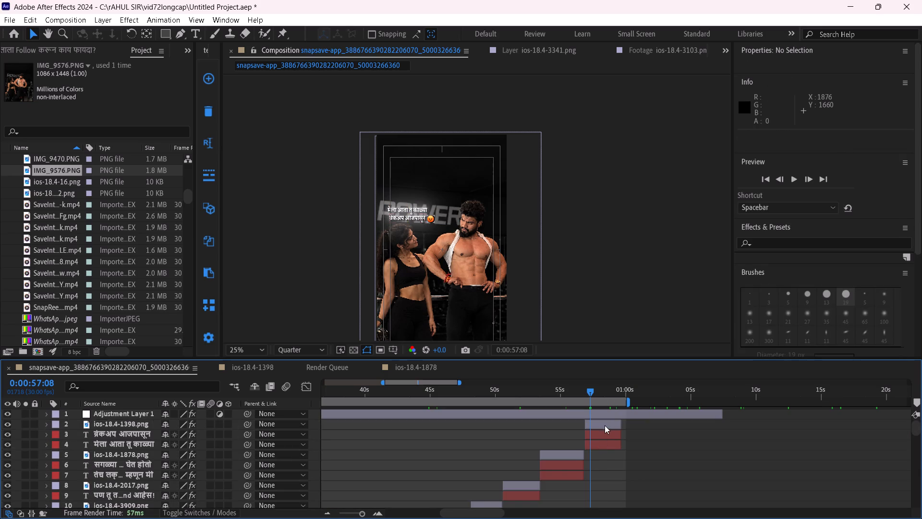
{"action": "left_click", "coordinate": [605, 425]}
{"action": "left_click", "coordinate": [612, 446], "text": "shift"}
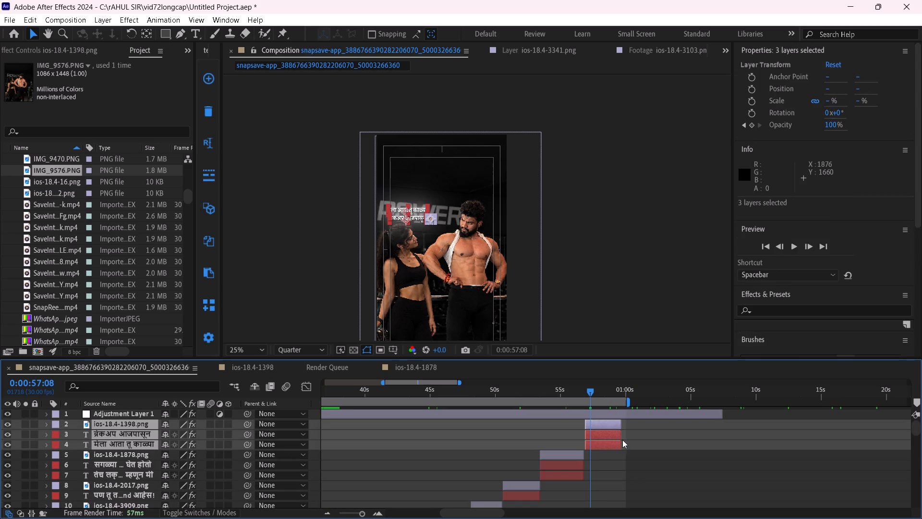
{"action": "left_click_drag", "start_coordinate": [619, 435], "coordinate": [621, 438]}
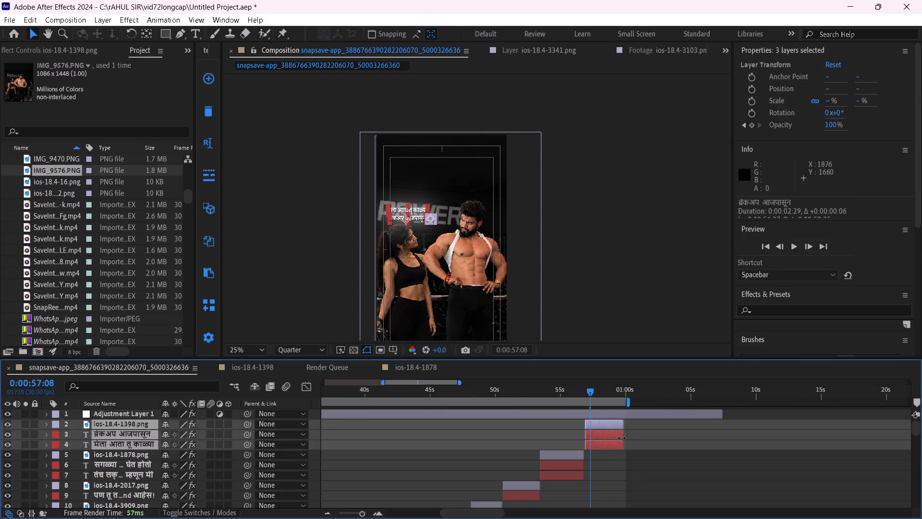
{"action": "left_click_drag", "start_coordinate": [621, 438], "coordinate": [623, 438]}
{"action": "left_click", "coordinate": [614, 478]}
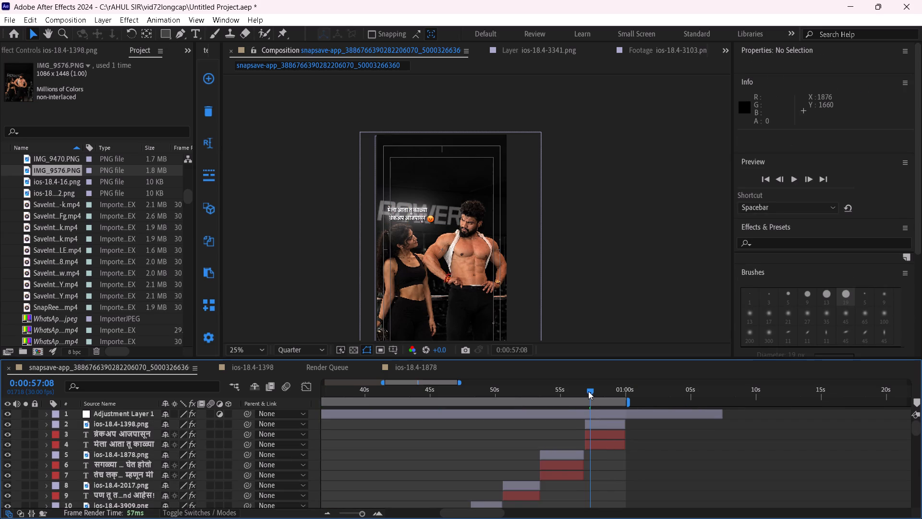
Review the captions and their emojis in sequence from the video's start up to about 25 seconds.
{"action": "left_click_drag", "start_coordinate": [588, 390], "coordinate": [339, 440]}
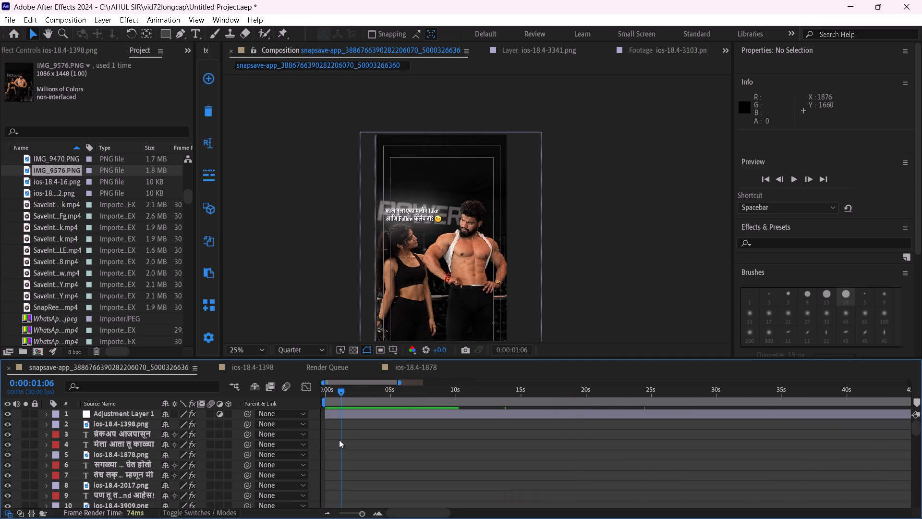
{"action": "scroll", "coordinate": [341, 441], "scroll_direction": "down", "scroll_amount": 18}
{"action": "left_click", "coordinate": [336, 461]}
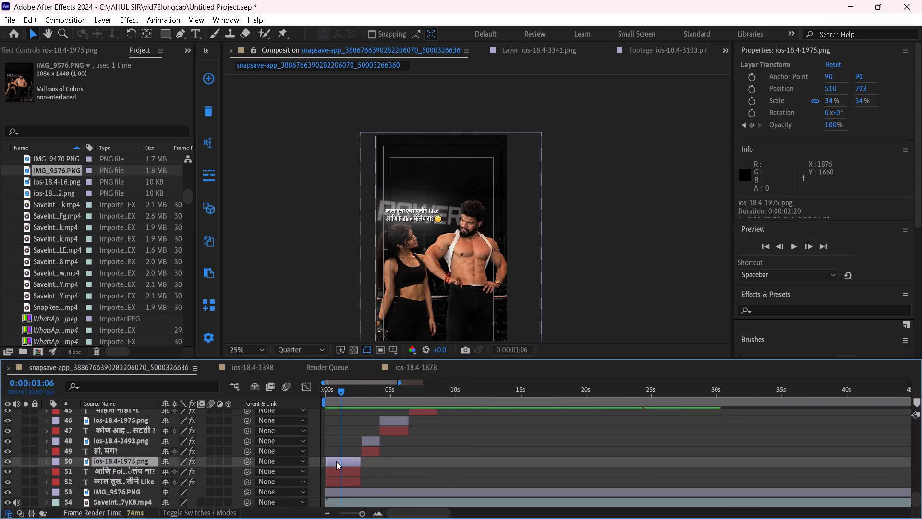
{"action": "left_click", "coordinate": [595, 279]}
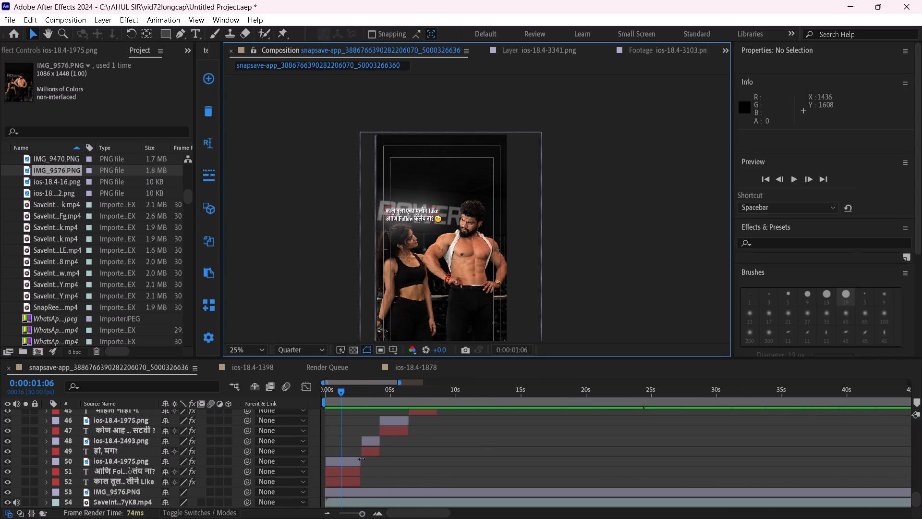
{"action": "left_click_drag", "start_coordinate": [340, 390], "coordinate": [372, 400]}
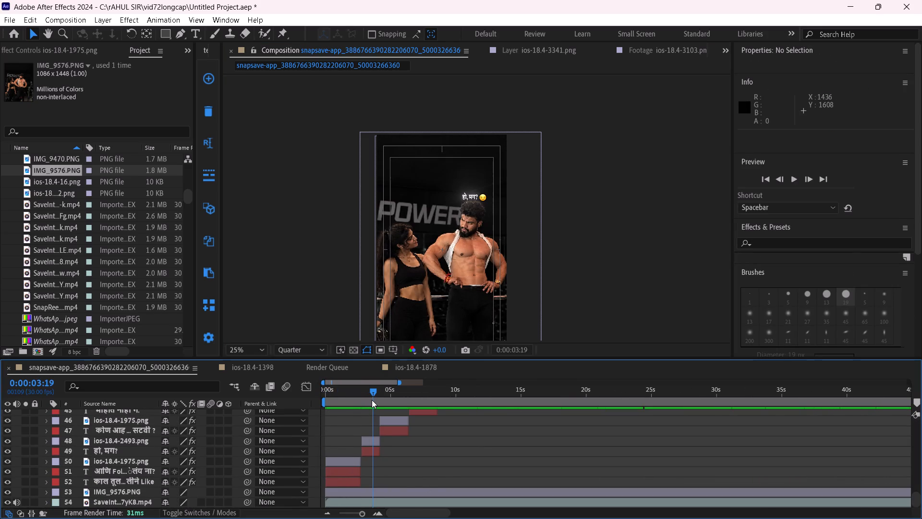
{"action": "left_click_drag", "start_coordinate": [372, 400], "coordinate": [397, 403]}
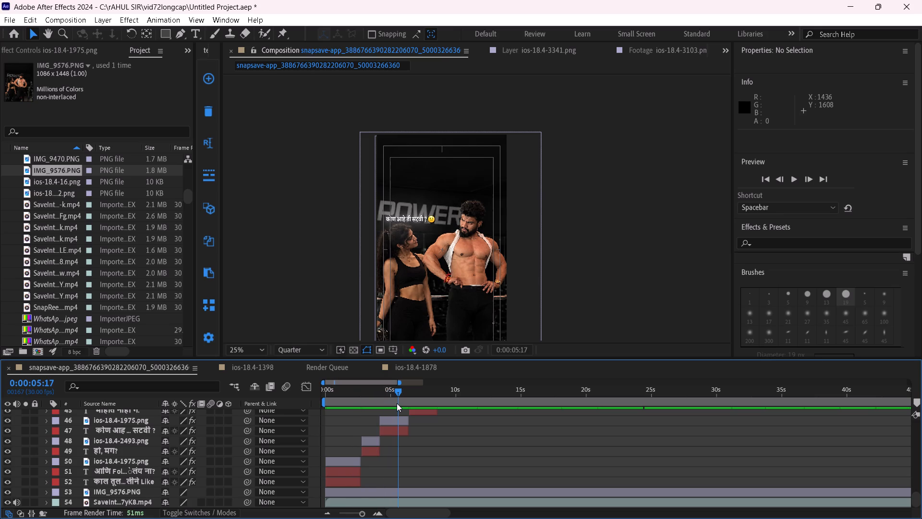
{"action": "left_click_drag", "start_coordinate": [397, 403], "coordinate": [419, 408]}
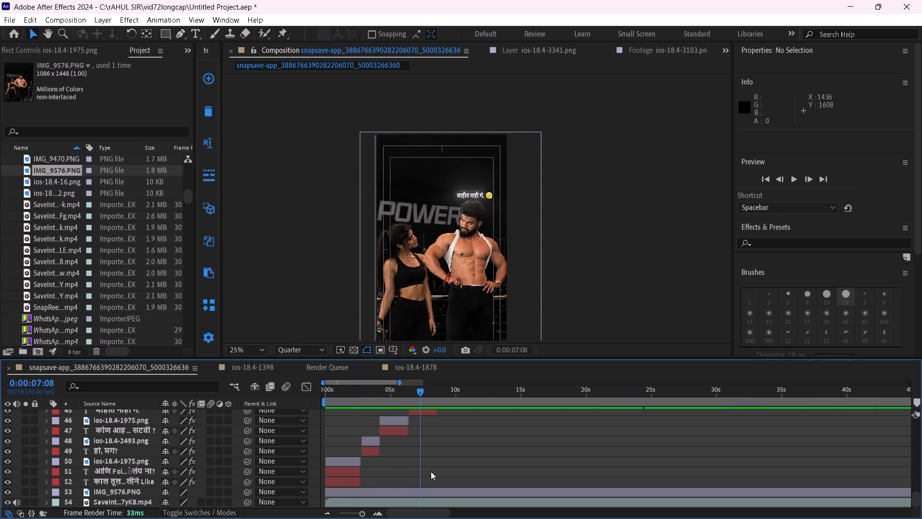
{"action": "scroll", "coordinate": [431, 471], "scroll_direction": "up", "scroll_amount": 2}
{"action": "left_click_drag", "start_coordinate": [438, 391], "coordinate": [452, 396]}
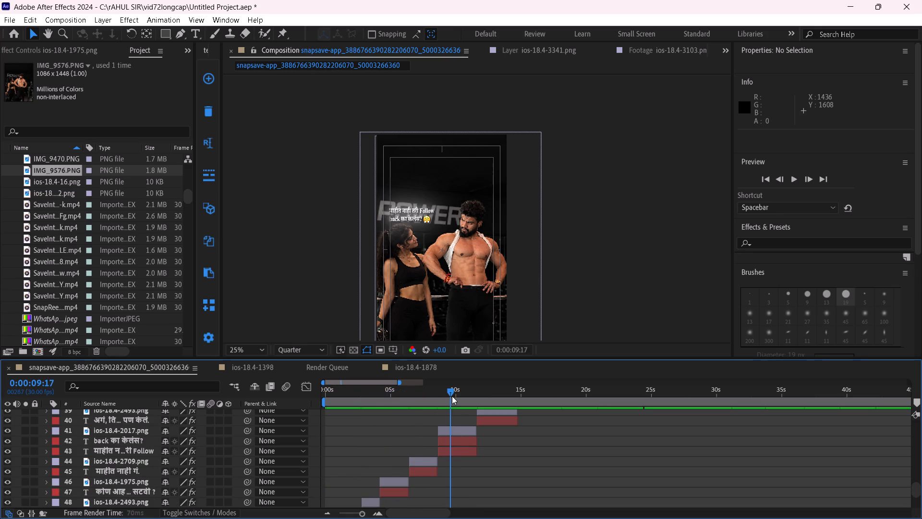
{"action": "left_click_drag", "start_coordinate": [452, 396], "coordinate": [472, 402]}
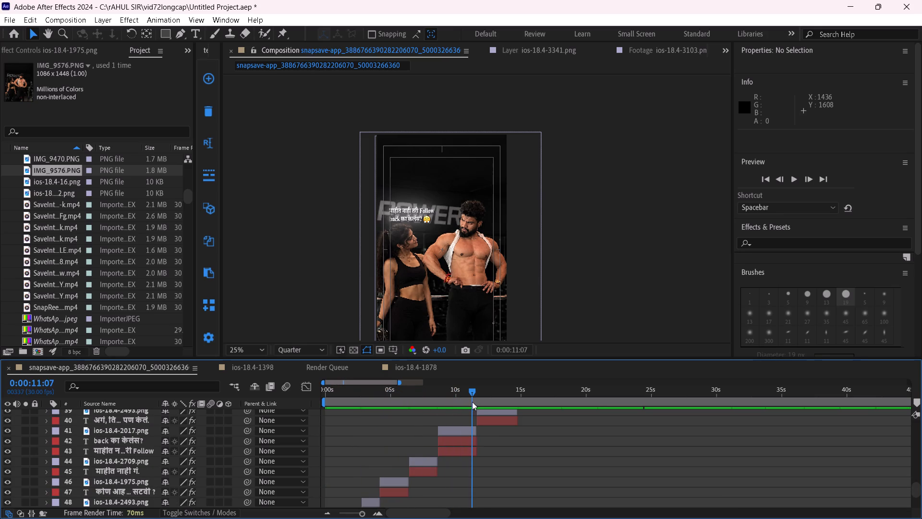
{"action": "left_click_drag", "start_coordinate": [472, 402], "coordinate": [503, 409]}
{"action": "scroll", "coordinate": [541, 469], "scroll_direction": "up", "scroll_amount": 1}
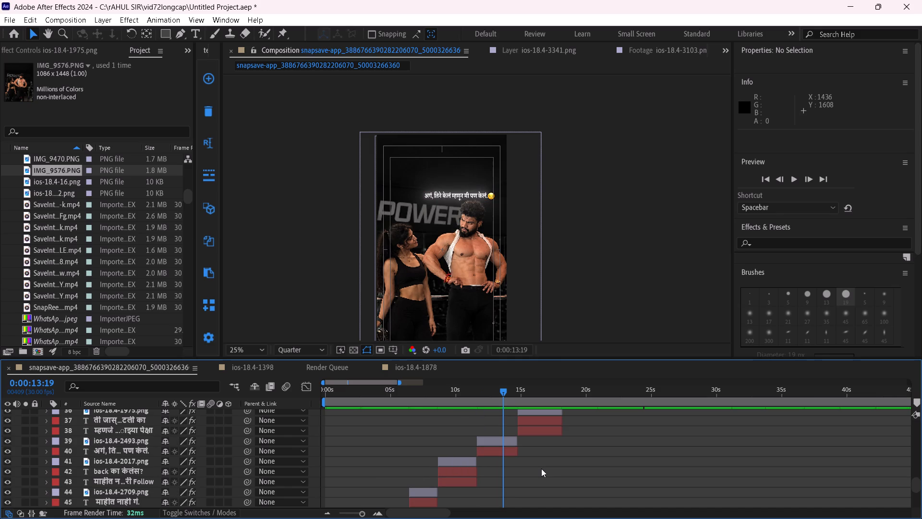
{"action": "left_click_drag", "start_coordinate": [508, 389], "coordinate": [533, 396]}
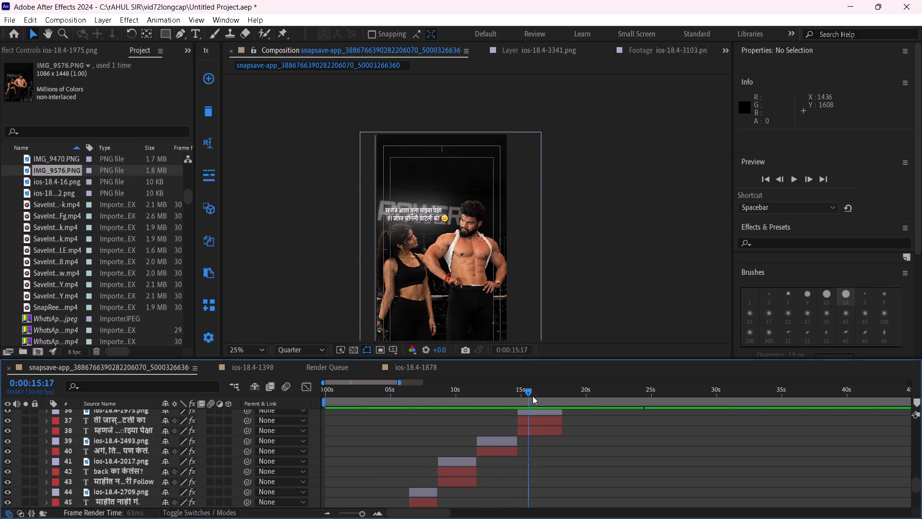
{"action": "left_click_drag", "start_coordinate": [533, 396], "coordinate": [535, 397]}
{"action": "scroll", "coordinate": [586, 492], "scroll_direction": "up", "scroll_amount": 1}
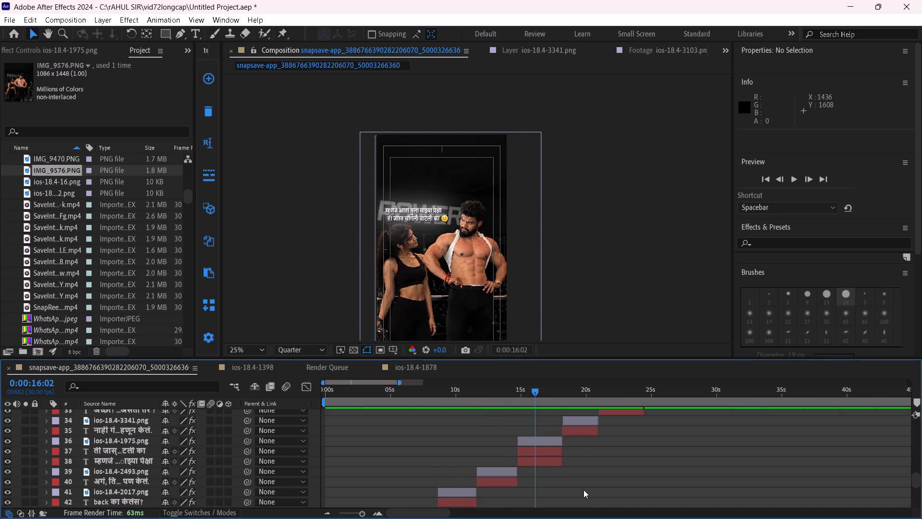
{"action": "scroll", "coordinate": [583, 490], "scroll_direction": "up", "scroll_amount": 1}
{"action": "left_click_drag", "start_coordinate": [541, 391], "coordinate": [575, 403]}
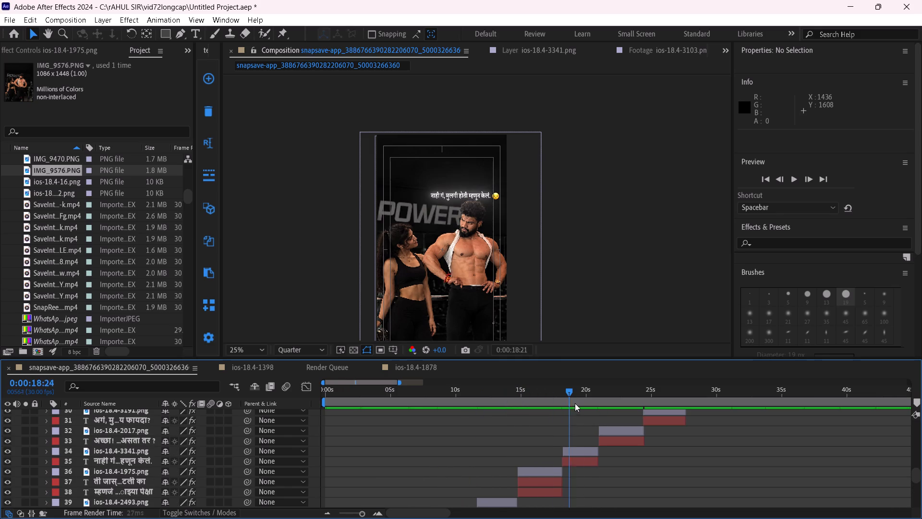
{"action": "left_click_drag", "start_coordinate": [575, 403], "coordinate": [581, 409]}
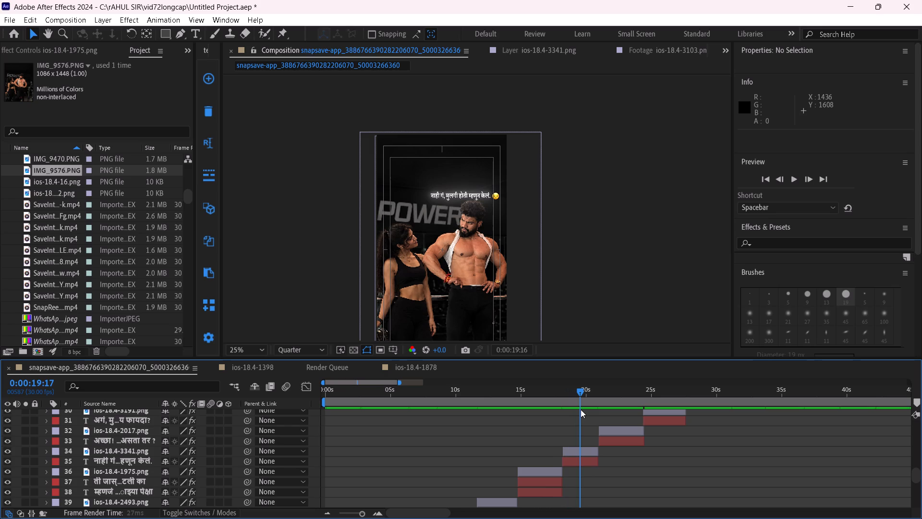
{"action": "left_click_drag", "start_coordinate": [581, 409], "coordinate": [584, 413]}
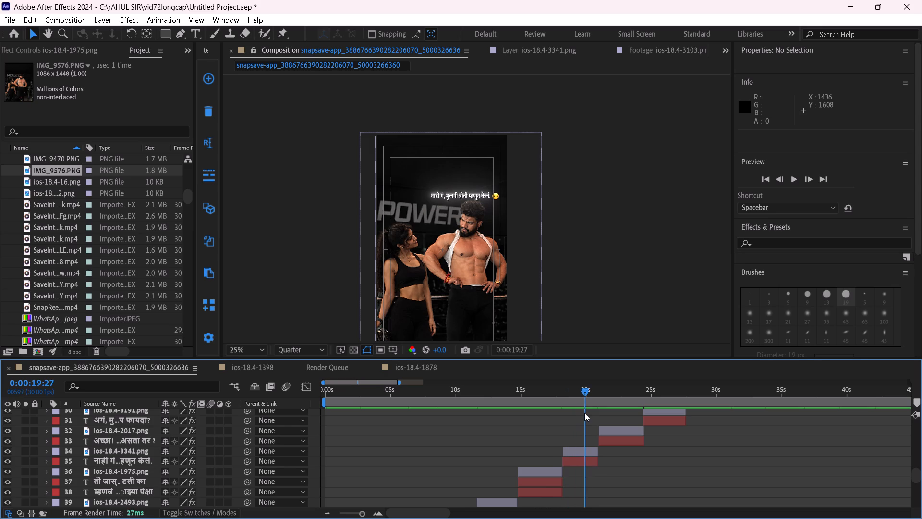
{"action": "left_click_drag", "start_coordinate": [584, 413], "coordinate": [612, 429]}
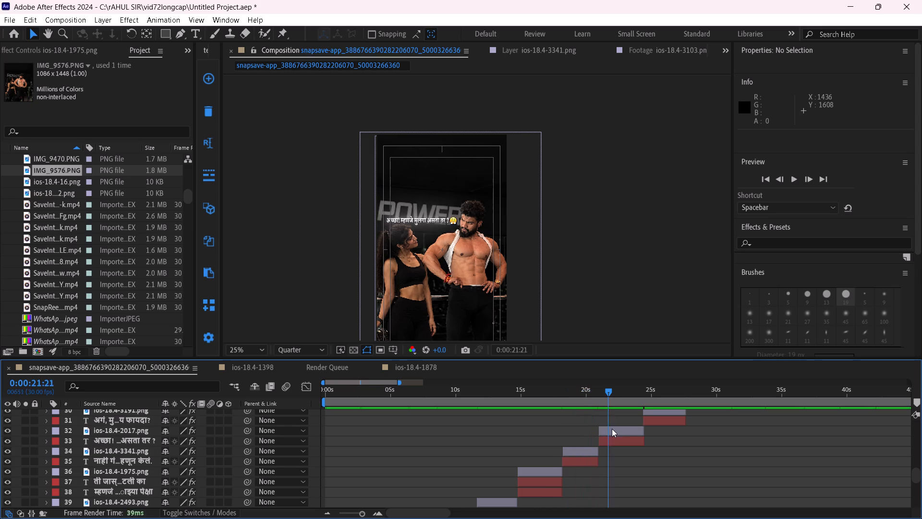
{"action": "left_click_drag", "start_coordinate": [612, 429], "coordinate": [644, 444]}
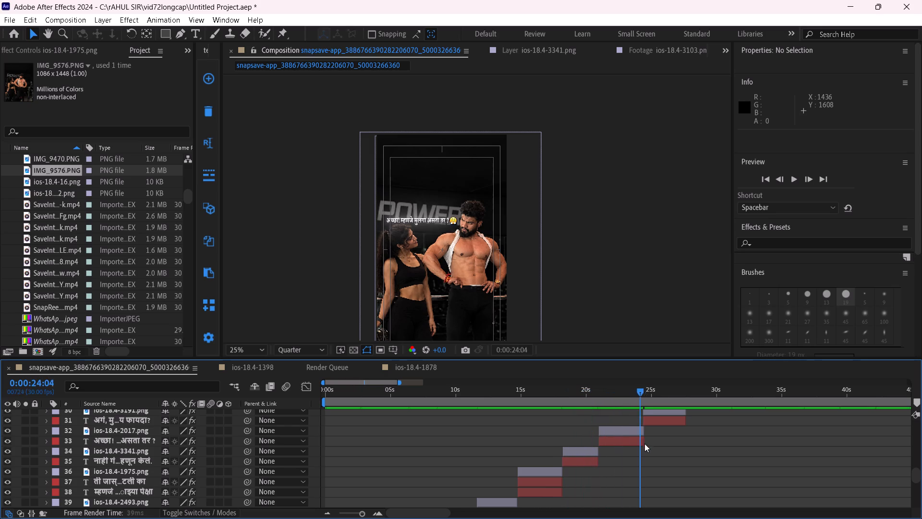
{"action": "left_click_drag", "start_coordinate": [644, 444], "coordinate": [657, 445]}
Replace the ios-18.4-3191.png emoji beside "अगं, मु…य फायदा?" with cry.png.
{"action": "scroll", "coordinate": [684, 472], "scroll_direction": "up", "scroll_amount": 2}
{"action": "left_click", "coordinate": [669, 469]}
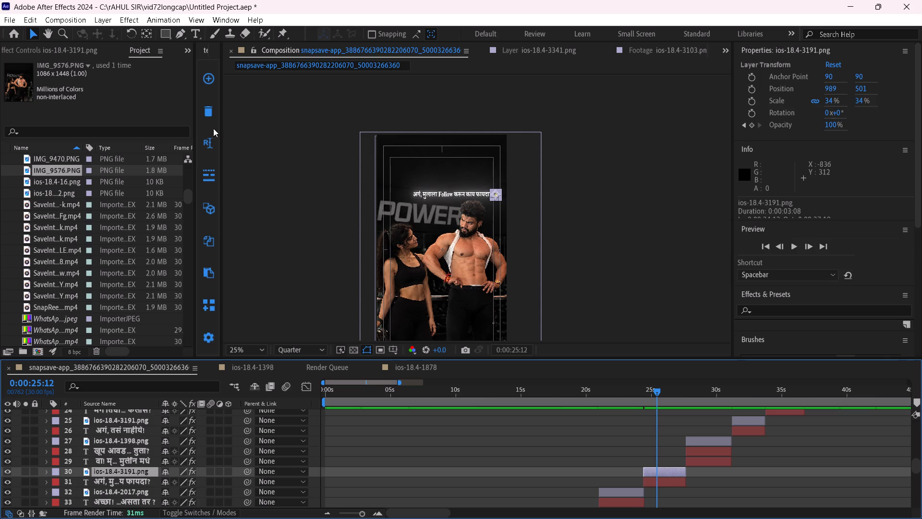
{"action": "left_click_drag", "start_coordinate": [186, 196], "coordinate": [188, 84]}
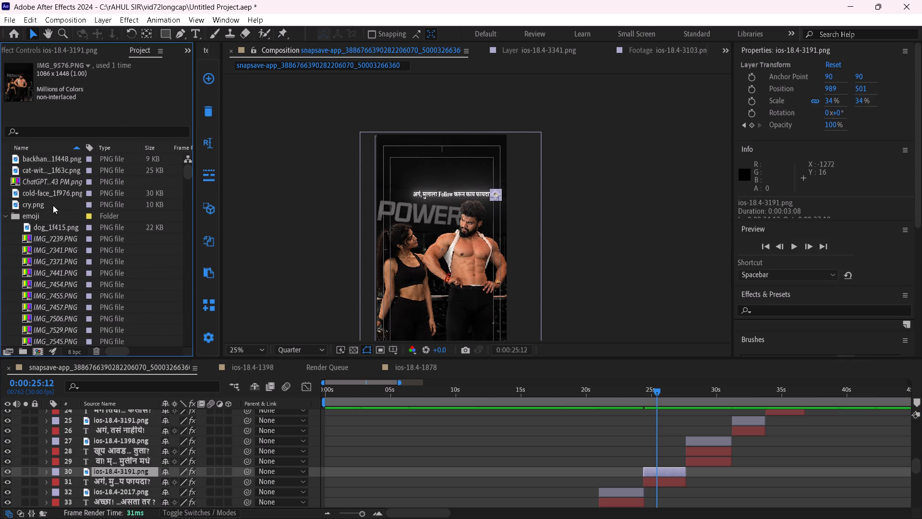
{"action": "left_click", "coordinate": [56, 203]}
{"action": "left_click_drag", "start_coordinate": [57, 205], "coordinate": [634, 459], "text": "alt"}
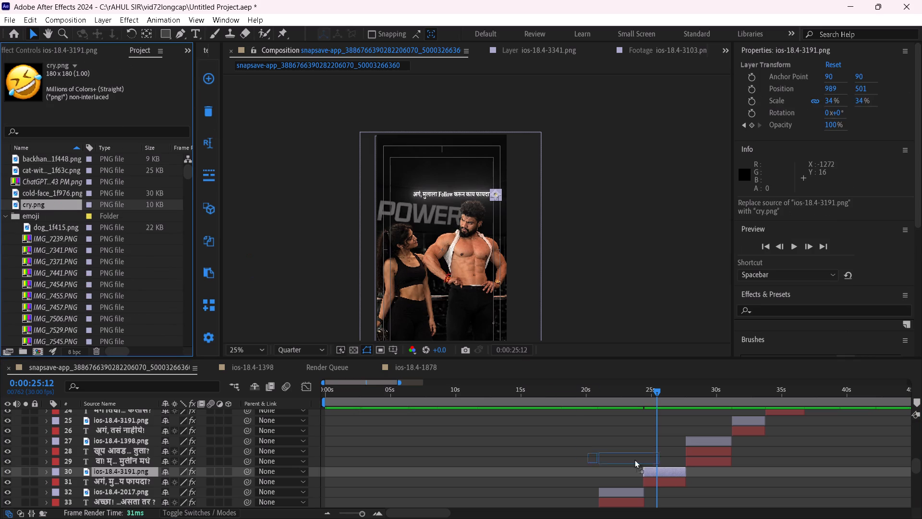
{"action": "left_click_drag", "start_coordinate": [634, 459], "coordinate": [653, 472], "text": "alt"}
Review the captions and their emojis in sequence from about 25 to 33 seconds.
{"action": "left_click_drag", "start_coordinate": [662, 392], "coordinate": [662, 391]}
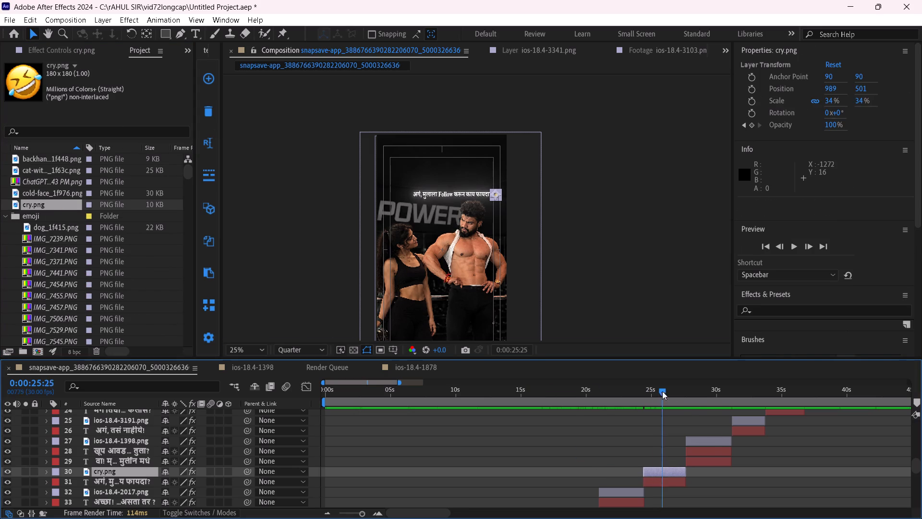
{"action": "left_click_drag", "start_coordinate": [662, 391], "coordinate": [715, 407]}
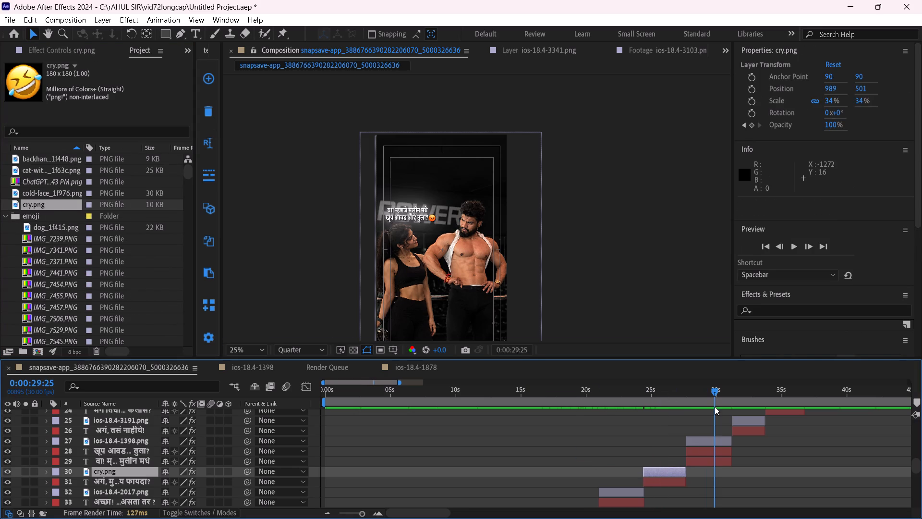
{"action": "left_click_drag", "start_coordinate": [715, 407], "coordinate": [713, 415]}
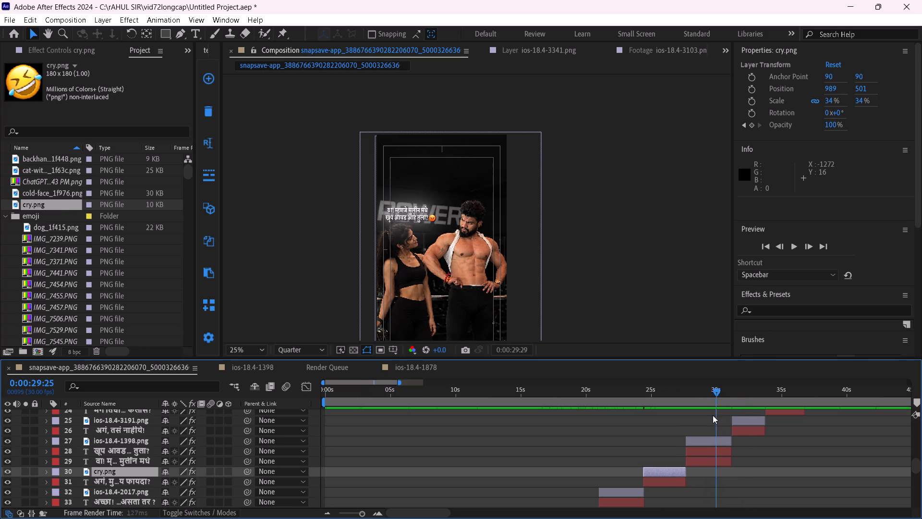
{"action": "left_click_drag", "start_coordinate": [713, 415], "coordinate": [722, 418]}
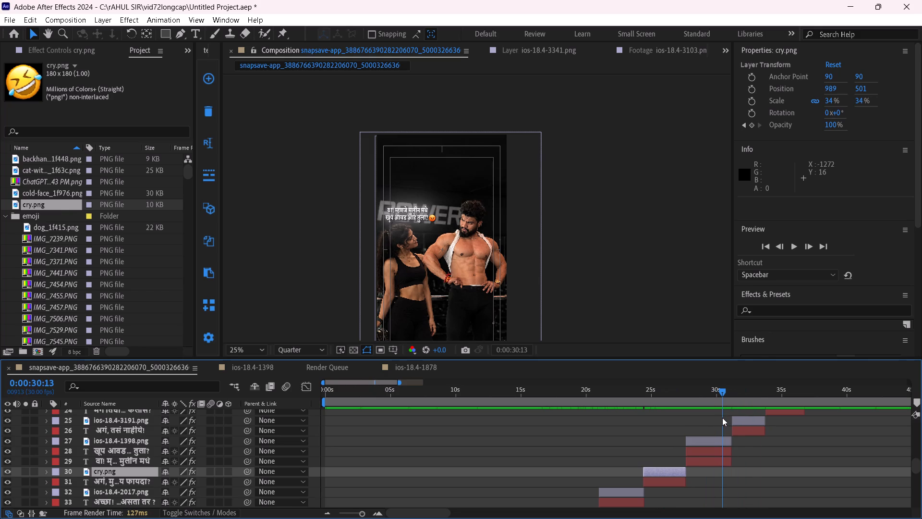
{"action": "left_click_drag", "start_coordinate": [722, 418], "coordinate": [763, 415]}
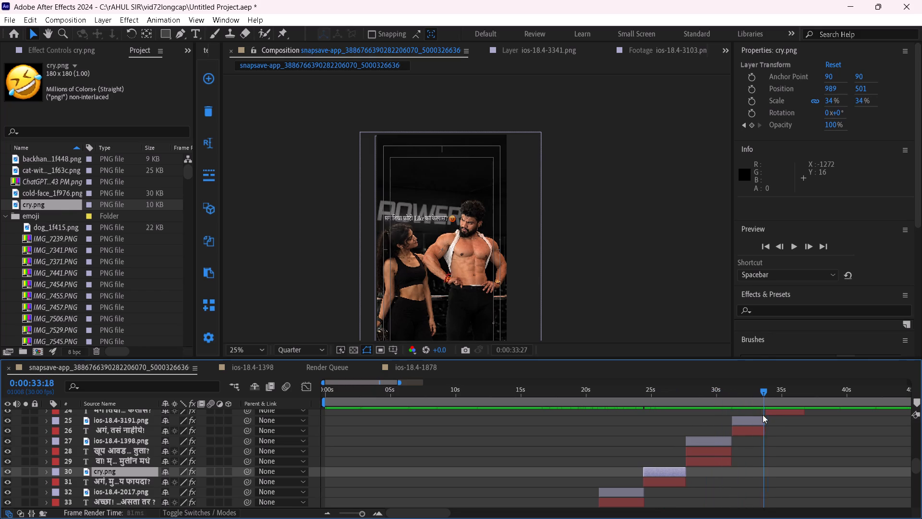
{"action": "left_click_drag", "start_coordinate": [763, 415], "coordinate": [758, 418]}
{"action": "scroll", "coordinate": [803, 467], "scroll_direction": "up", "scroll_amount": 2}
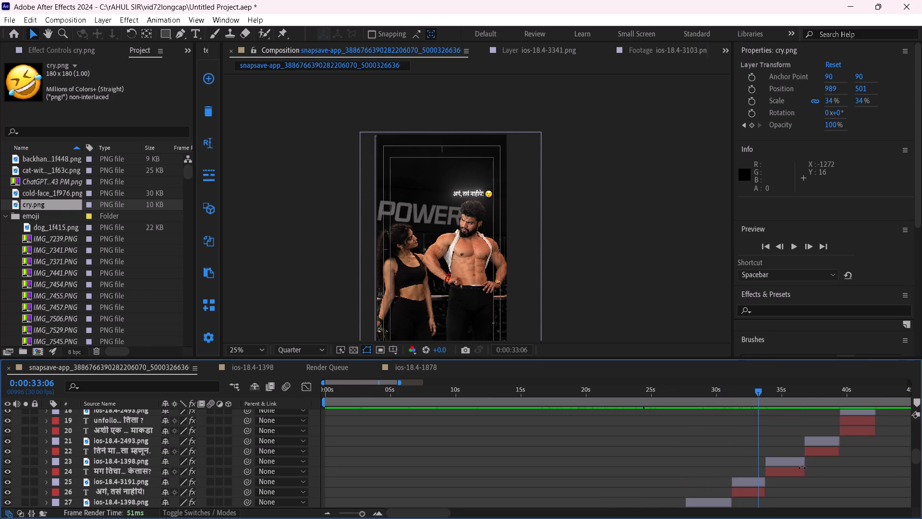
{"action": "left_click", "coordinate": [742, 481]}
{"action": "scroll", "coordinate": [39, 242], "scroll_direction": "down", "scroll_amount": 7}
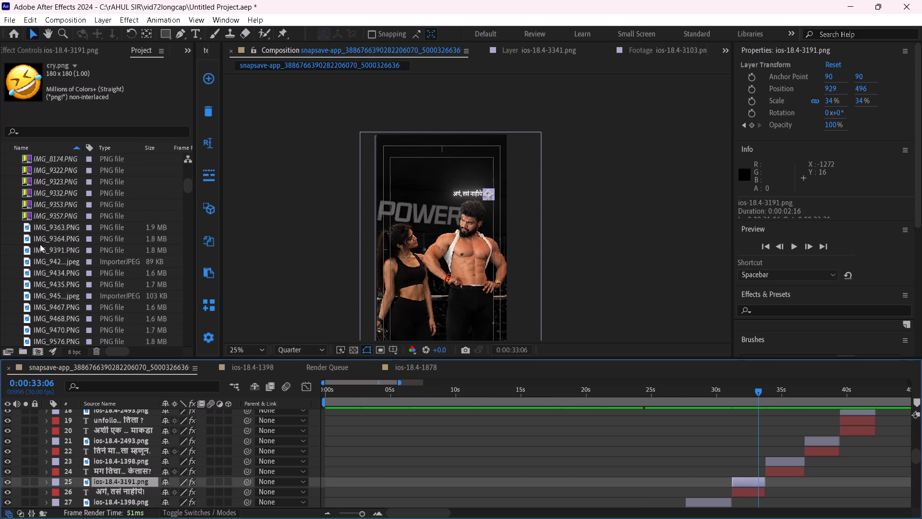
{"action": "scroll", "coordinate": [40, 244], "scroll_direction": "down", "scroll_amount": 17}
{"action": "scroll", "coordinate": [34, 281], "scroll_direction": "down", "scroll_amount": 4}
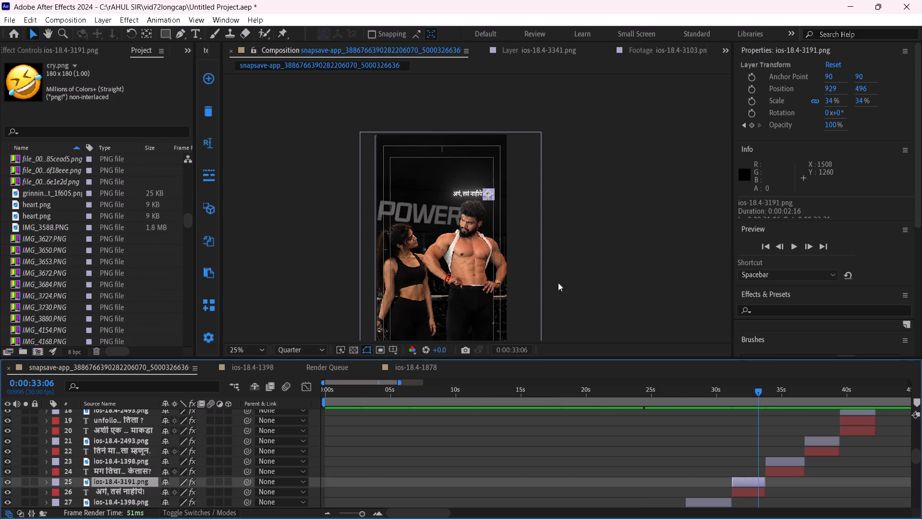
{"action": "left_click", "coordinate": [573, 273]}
Replace the ios-18.4-2493.png emoji beside the "unfollo… तिला ?" caption at about 40 seconds with the angry-face ios-18.4-1398.png.
{"action": "scroll", "coordinate": [789, 470], "scroll_direction": "down", "scroll_amount": 1}
{"action": "left_click_drag", "start_coordinate": [766, 392], "coordinate": [831, 427]}
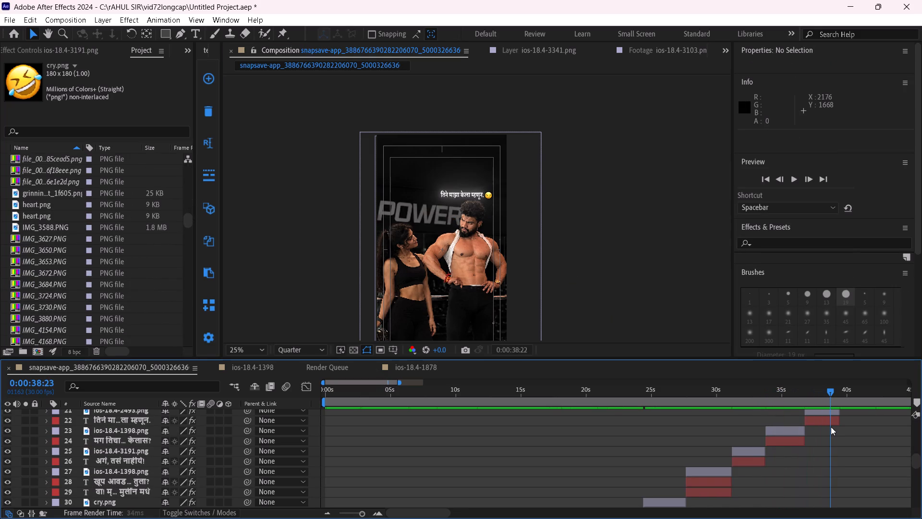
{"action": "left_click_drag", "start_coordinate": [831, 427], "coordinate": [886, 443]}
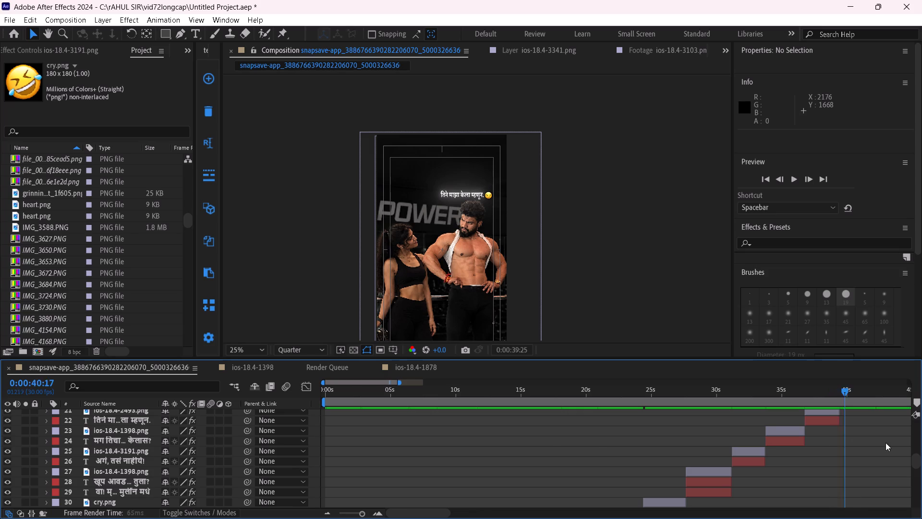
{"action": "left_click_drag", "start_coordinate": [886, 443], "coordinate": [562, 470]}
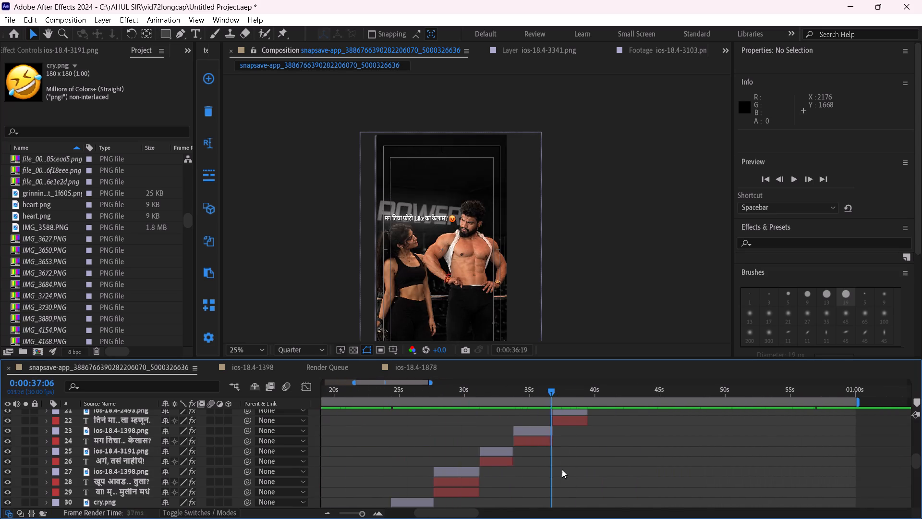
{"action": "left_click_drag", "start_coordinate": [562, 470], "coordinate": [602, 468]}
{"action": "scroll", "coordinate": [599, 469], "scroll_direction": "up", "scroll_amount": 1}
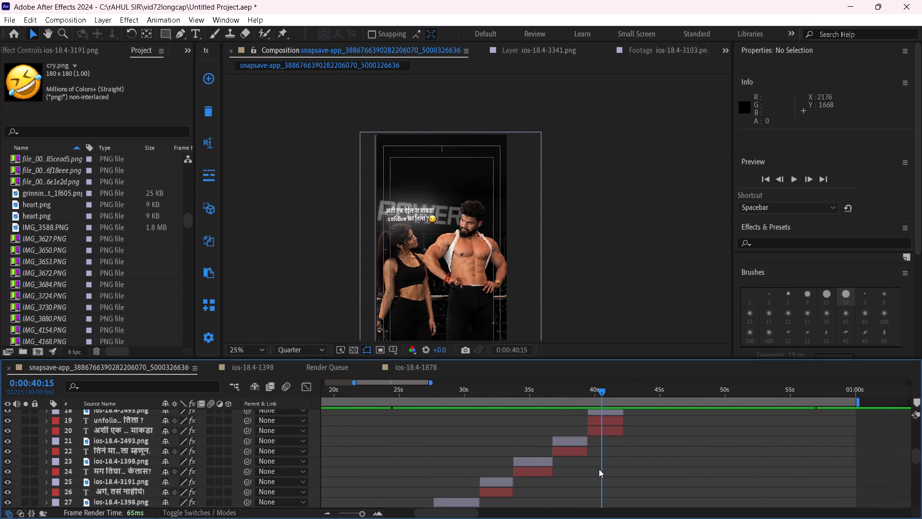
{"action": "scroll", "coordinate": [599, 469], "scroll_direction": "up", "scroll_amount": 1}
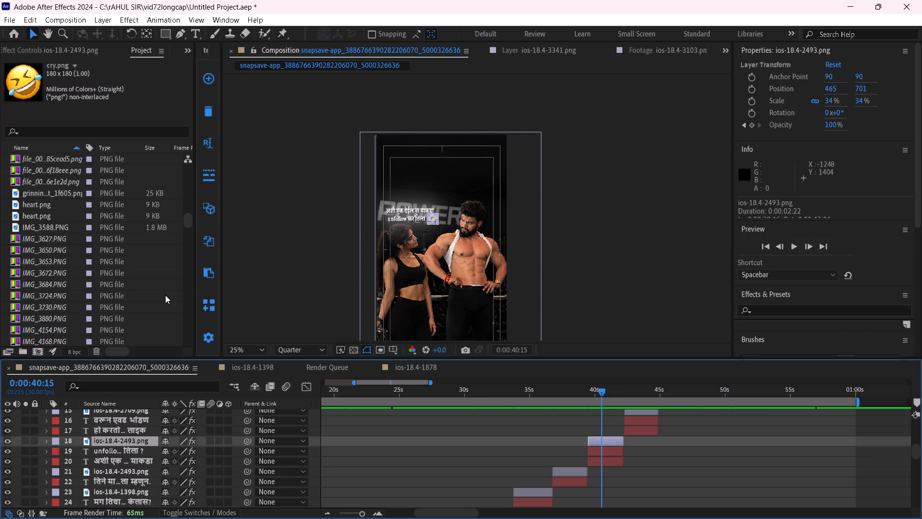
{"action": "scroll", "coordinate": [69, 293], "scroll_direction": "down", "scroll_amount": 20}
{"action": "scroll", "coordinate": [69, 293], "scroll_direction": "down", "scroll_amount": 5}
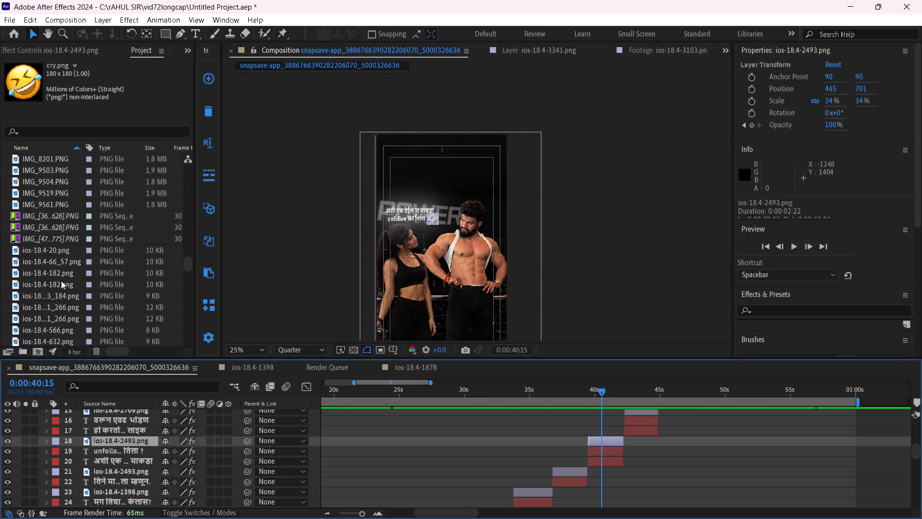
{"action": "left_click", "coordinate": [33, 238]}
{"action": "left_click", "coordinate": [34, 254]}
{"action": "left_click", "coordinate": [64, 301]}
{"action": "scroll", "coordinate": [64, 301], "scroll_direction": "down", "scroll_amount": 4}
{"action": "left_click", "coordinate": [39, 250]}
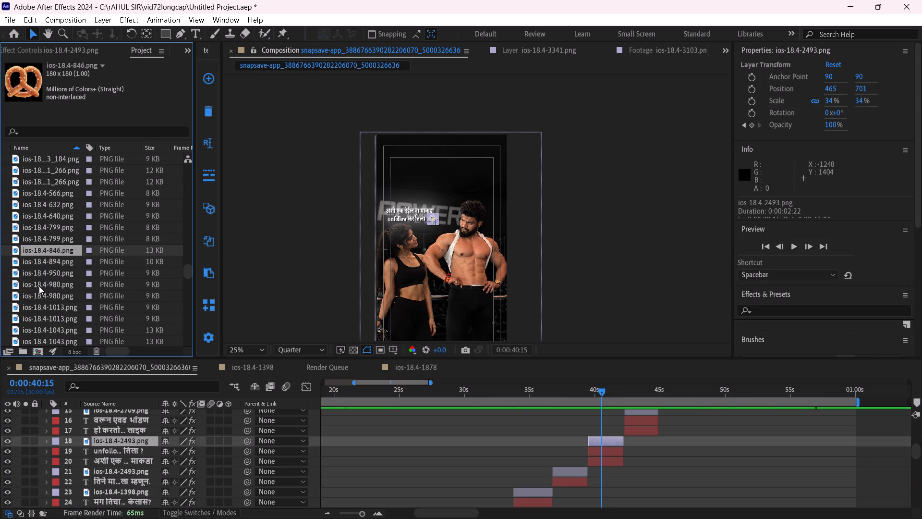
{"action": "left_click", "coordinate": [39, 290]}
{"action": "scroll", "coordinate": [39, 291], "scroll_direction": "down", "scroll_amount": 4}
{"action": "left_click", "coordinate": [45, 253]}
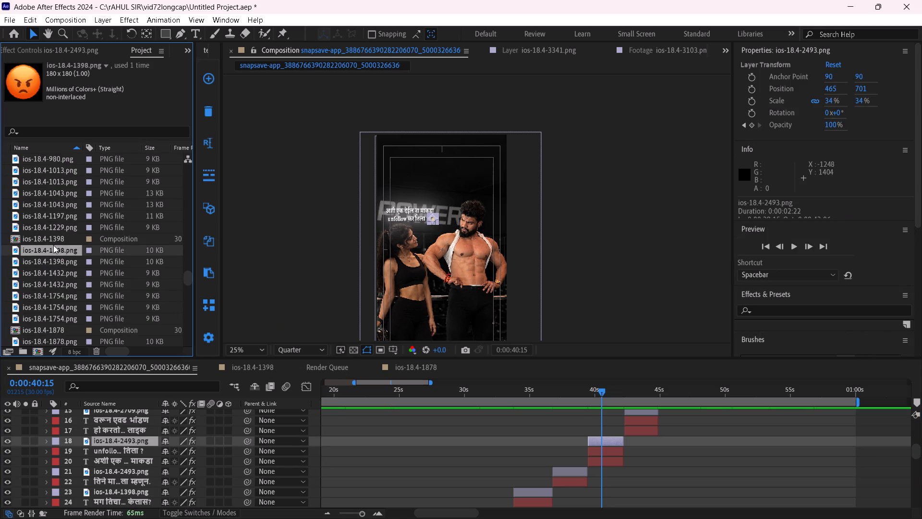
{"action": "left_click_drag", "start_coordinate": [53, 247], "coordinate": [594, 440], "text": "alt"}
Replace the ios-18.4-1975.png emoji beside the "कोण Like करणार?" caption at about 46 seconds with ios-18.4-2017.png.
{"action": "scroll", "coordinate": [653, 469], "scroll_direction": "up", "scroll_amount": 1}
{"action": "left_click_drag", "start_coordinate": [617, 389], "coordinate": [672, 406]}
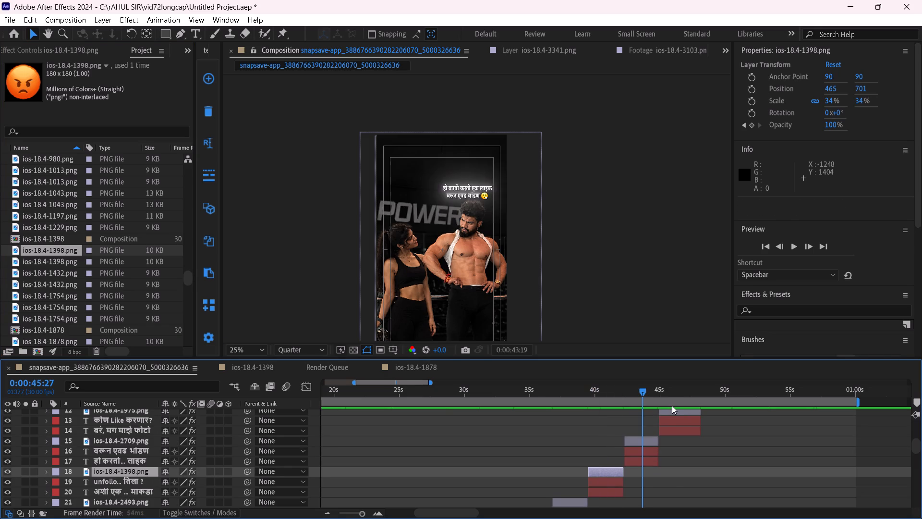
{"action": "left_click_drag", "start_coordinate": [672, 406], "coordinate": [655, 414]}
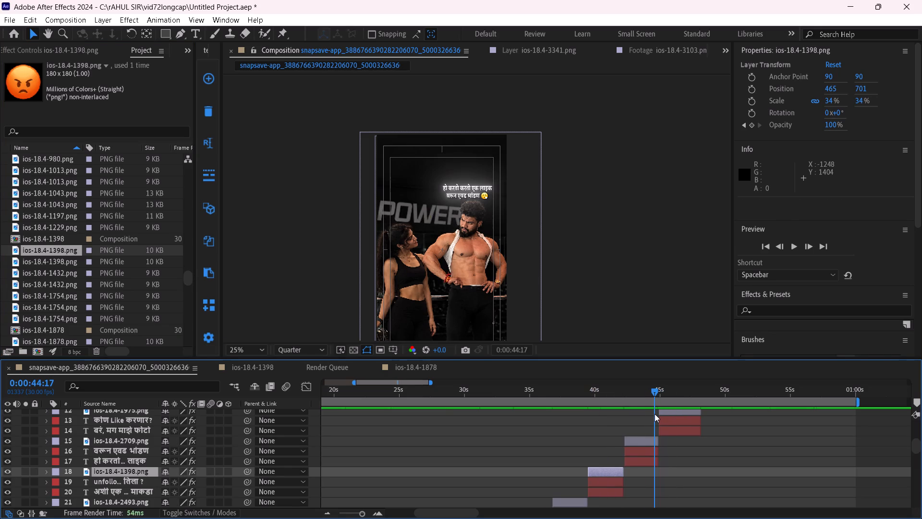
{"action": "left_click_drag", "start_coordinate": [655, 414], "coordinate": [675, 417]}
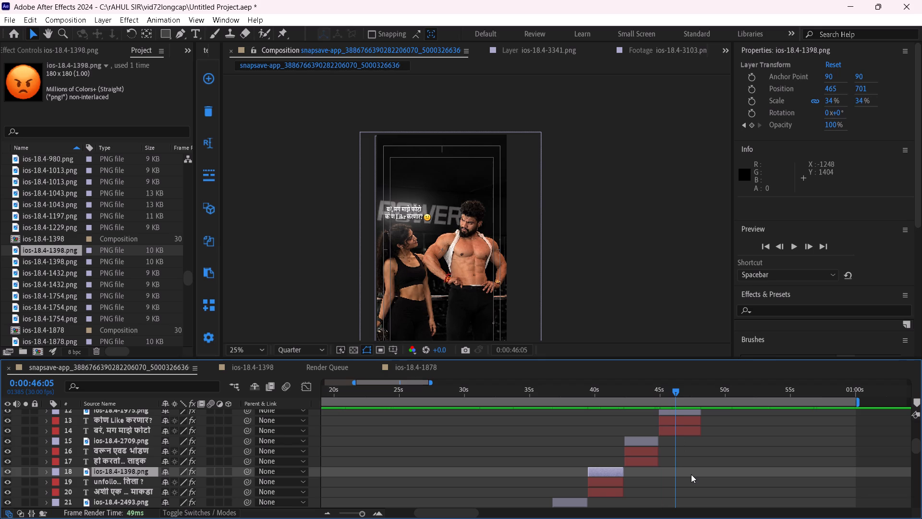
{"action": "scroll", "coordinate": [679, 467], "scroll_direction": "up", "scroll_amount": 1}
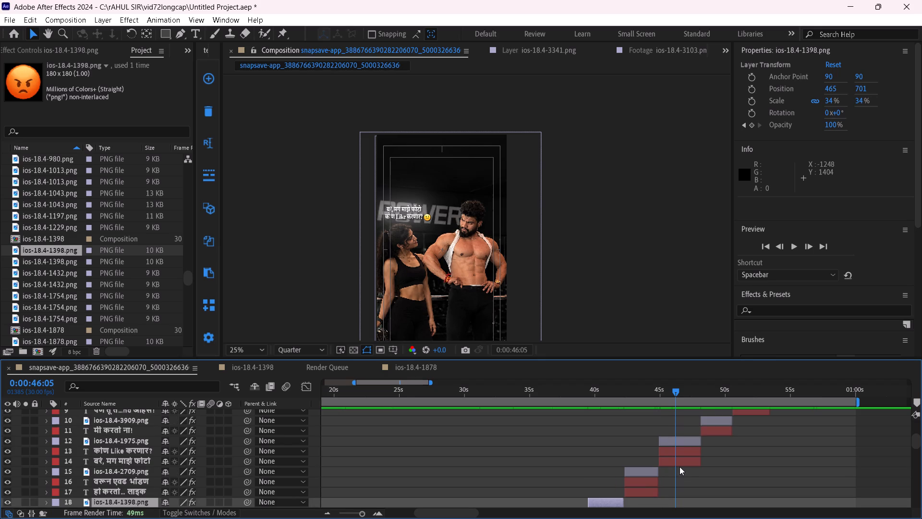
{"action": "left_click", "coordinate": [685, 437]}
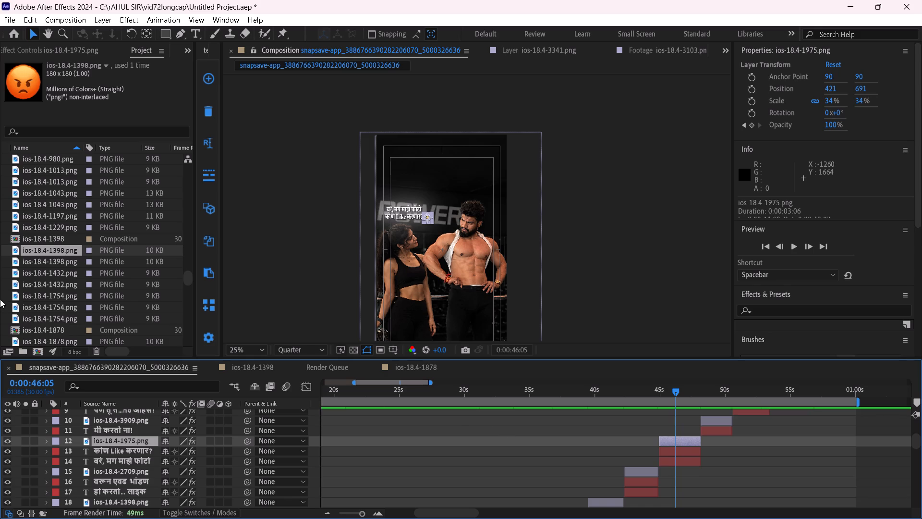
{"action": "left_click", "coordinate": [49, 214]}
{"action": "left_click", "coordinate": [44, 191]}
{"action": "left_click", "coordinate": [37, 265]}
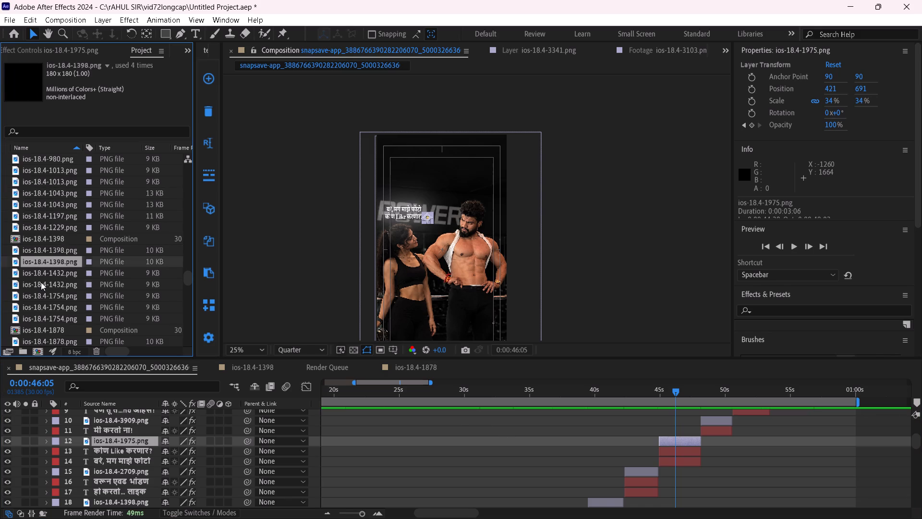
{"action": "left_click", "coordinate": [41, 282]}
{"action": "scroll", "coordinate": [41, 283], "scroll_direction": "down", "scroll_amount": 2}
{"action": "left_click", "coordinate": [38, 235]}
{"action": "left_click", "coordinate": [36, 244]}
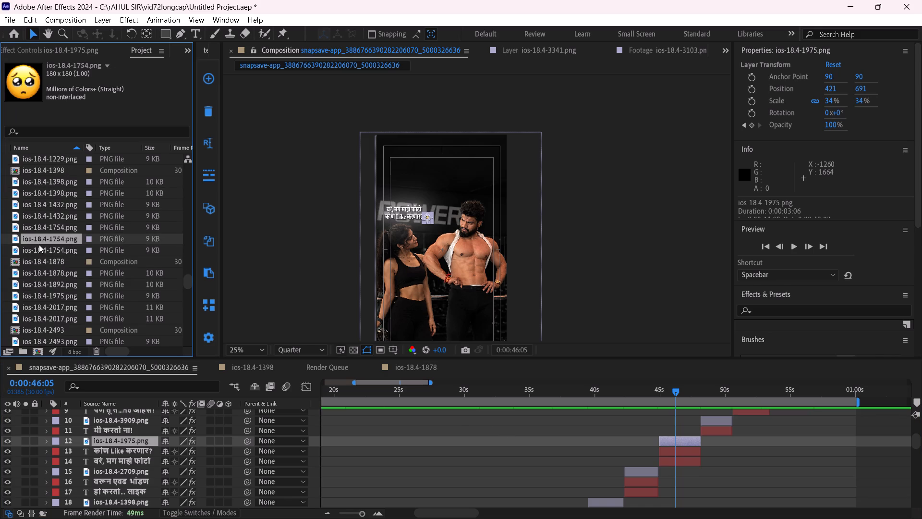
{"action": "left_click", "coordinate": [44, 252]}
{"action": "left_click", "coordinate": [41, 277]}
{"action": "left_click", "coordinate": [48, 301]}
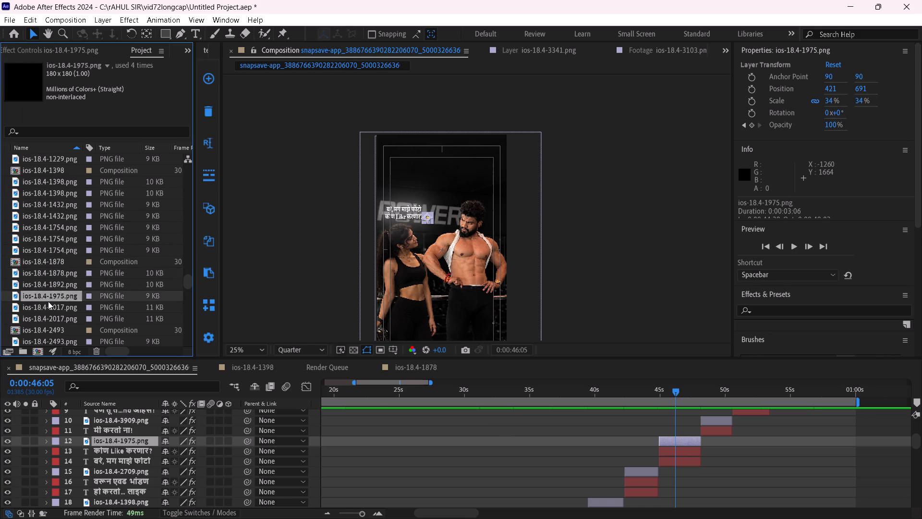
{"action": "scroll", "coordinate": [48, 301], "scroll_direction": "down", "scroll_amount": 2}
{"action": "left_click", "coordinate": [44, 278]}
{"action": "left_click", "coordinate": [44, 297]}
{"action": "left_click", "coordinate": [40, 256]}
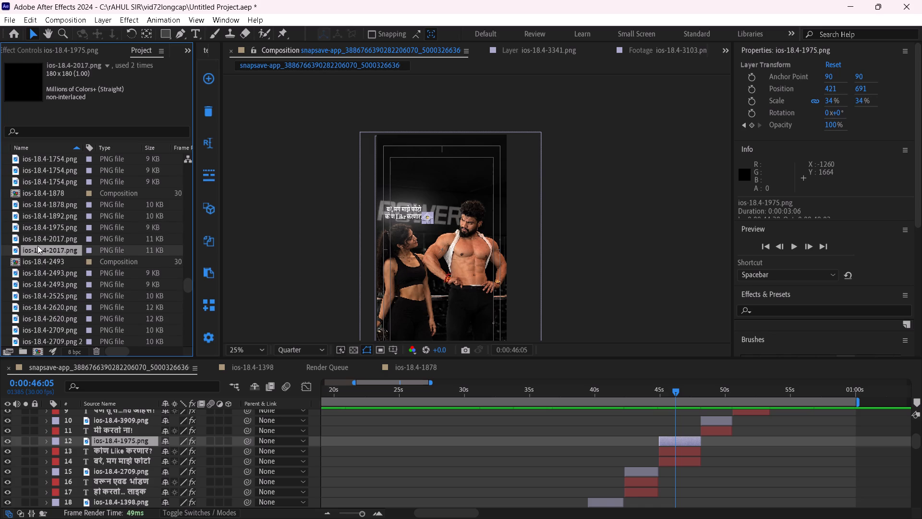
{"action": "left_click_drag", "start_coordinate": [38, 250], "coordinate": [667, 440], "text": "alt"}
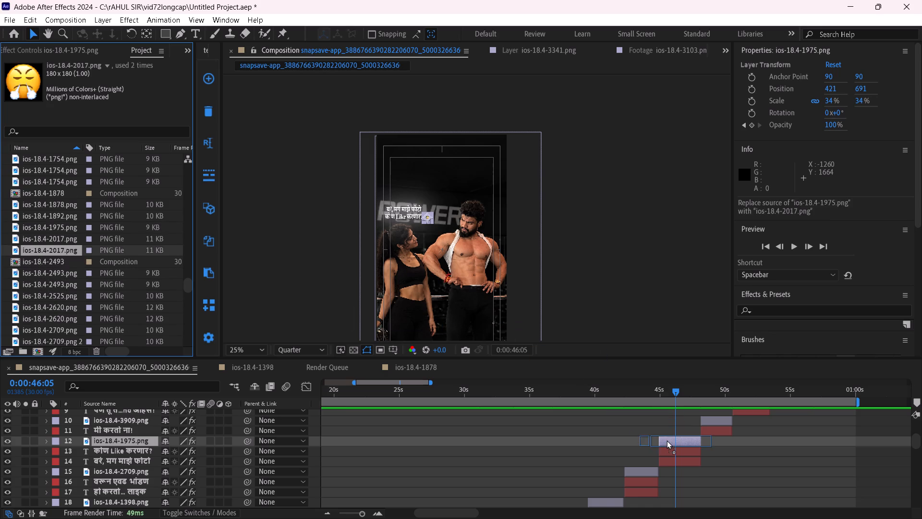
{"action": "left_click_drag", "start_coordinate": [667, 440], "coordinate": [667, 441], "text": "alt"}
Replace the ios-18.4-3909.png emoji beside the "मी करतो ना!" caption with the smiling ios-18.4-3029.png.
{"action": "scroll", "coordinate": [740, 469], "scroll_direction": "up", "scroll_amount": 1}
{"action": "left_click_drag", "start_coordinate": [686, 393], "coordinate": [719, 401]}
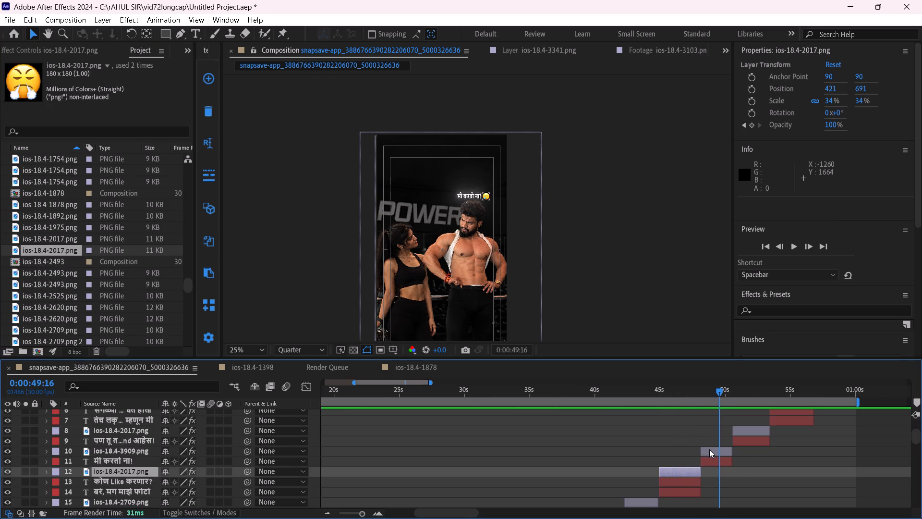
{"action": "left_click", "coordinate": [709, 449]}
{"action": "left_click", "coordinate": [24, 224]}
{"action": "left_click", "coordinate": [28, 217]}
{"action": "left_click", "coordinate": [29, 176]}
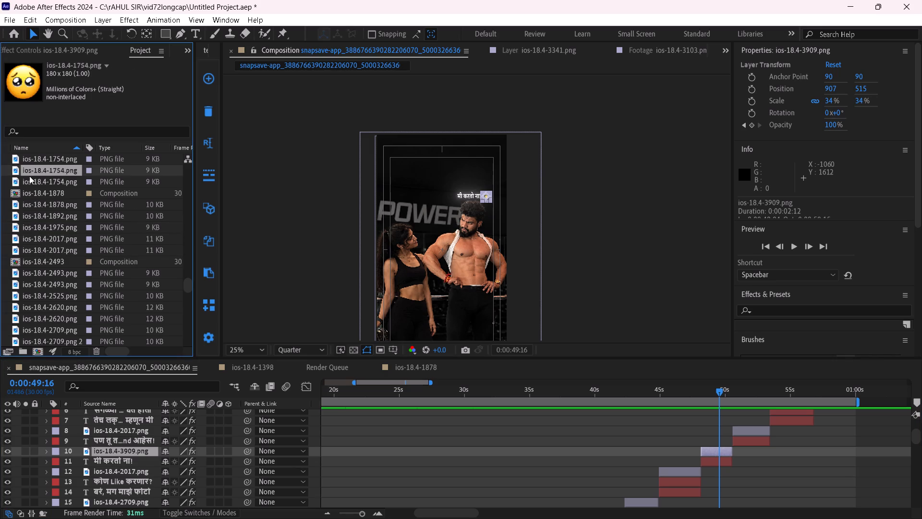
{"action": "scroll", "coordinate": [29, 221], "scroll_direction": "up", "scroll_amount": 1}
{"action": "scroll", "coordinate": [29, 222], "scroll_direction": "down", "scroll_amount": 2}
{"action": "left_click", "coordinate": [36, 247]}
{"action": "left_click", "coordinate": [53, 299]}
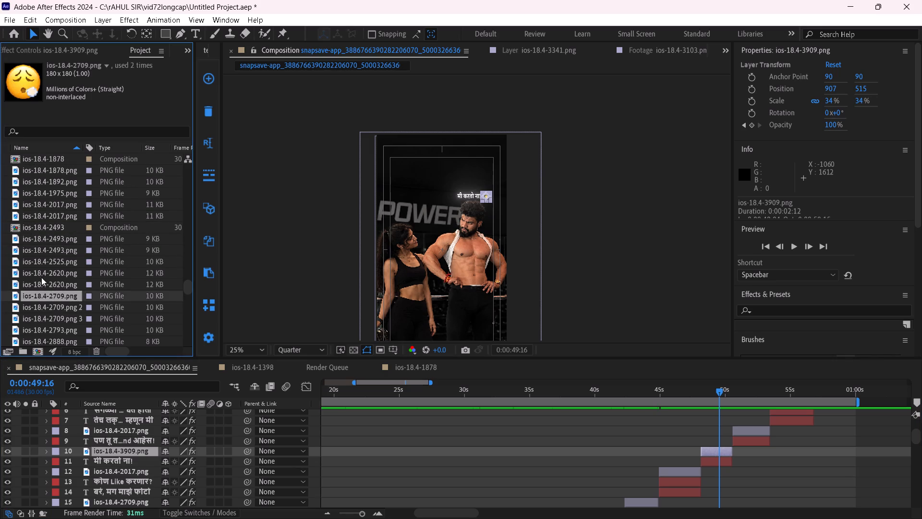
{"action": "left_click", "coordinate": [41, 273]}
{"action": "left_click", "coordinate": [41, 252]}
{"action": "scroll", "coordinate": [37, 269], "scroll_direction": "down", "scroll_amount": 4}
{"action": "left_click", "coordinate": [45, 237]}
{"action": "left_click", "coordinate": [44, 272]}
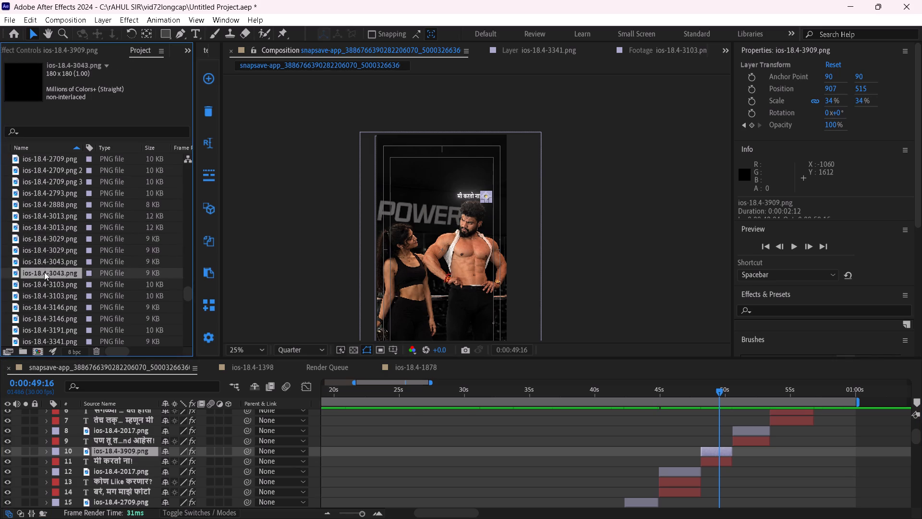
{"action": "left_click", "coordinate": [49, 241]}
{"action": "left_click_drag", "start_coordinate": [48, 238], "coordinate": [65, 247], "text": "alt"}
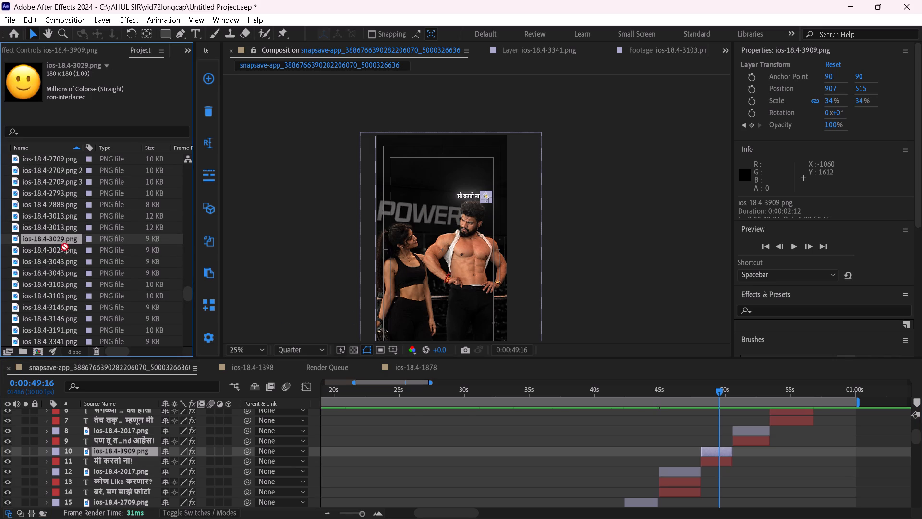
{"action": "left_click_drag", "start_coordinate": [65, 247], "coordinate": [709, 451], "text": "alt"}
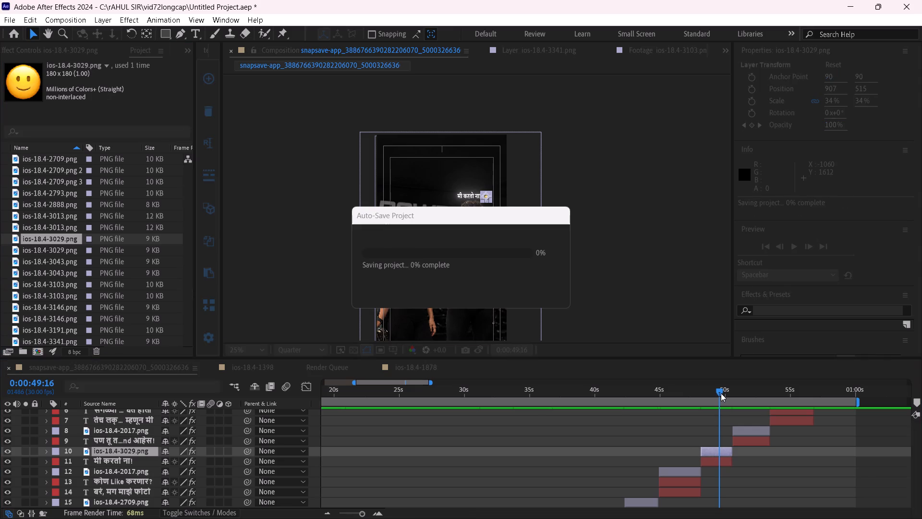
Review the remaining captions and their emojis from about 50 to 58 seconds.
{"action": "left_click", "coordinate": [721, 393]}
{"action": "left_click_drag", "start_coordinate": [721, 393], "coordinate": [752, 400]}
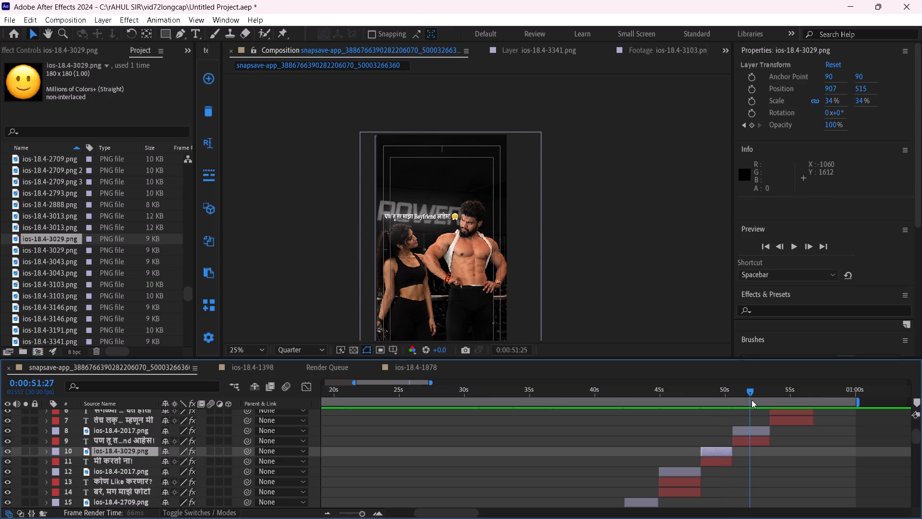
{"action": "left_click_drag", "start_coordinate": [752, 400], "coordinate": [752, 399]}
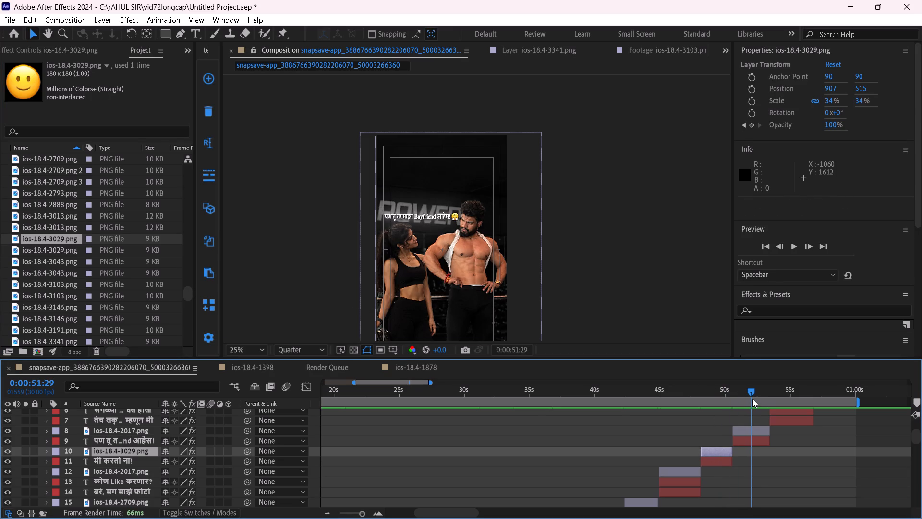
{"action": "left_click_drag", "start_coordinate": [752, 399], "coordinate": [786, 406]}
{"action": "scroll", "coordinate": [798, 475], "scroll_direction": "up", "scroll_amount": 1}
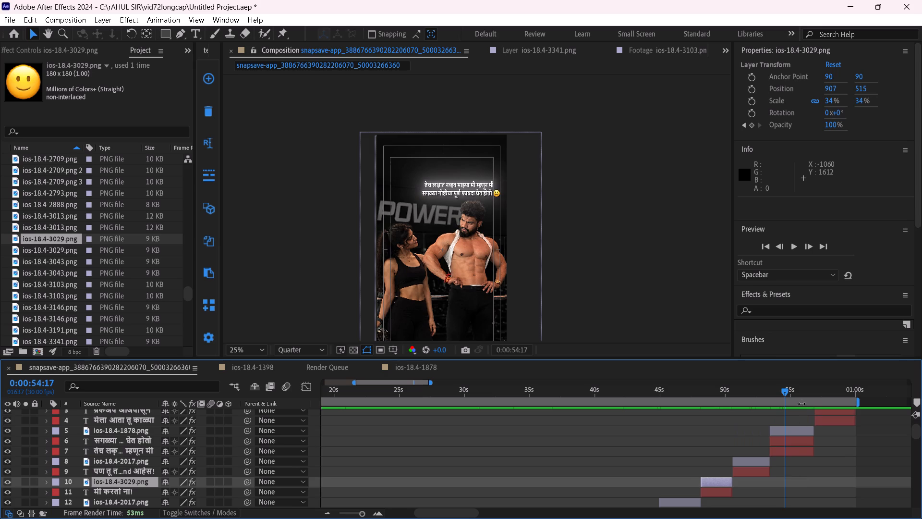
{"action": "left_click_drag", "start_coordinate": [787, 389], "coordinate": [829, 422]}
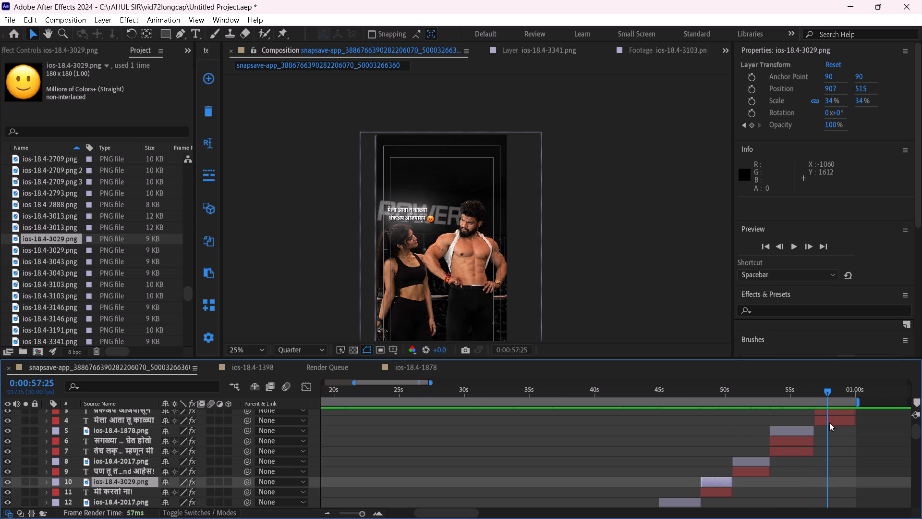
{"action": "left_click_drag", "start_coordinate": [829, 422], "coordinate": [717, 483]}
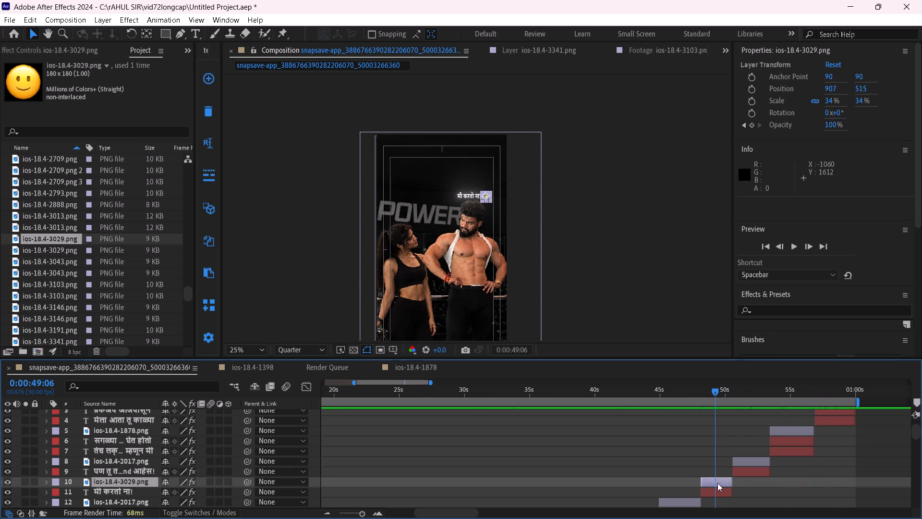
Save the project.
{"action": "key", "text": "ctrl+s"}
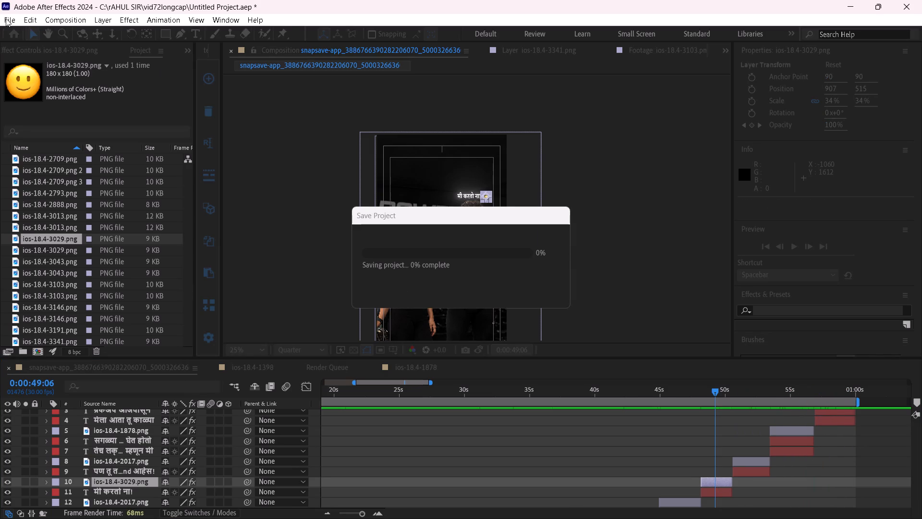
Add the captioned video composition to the Render Queue for export.
{"action": "left_click", "coordinate": [6, 18]}
{"action": "left_click", "coordinate": [10, 21]}
{"action": "left_click", "coordinate": [10, 21]}
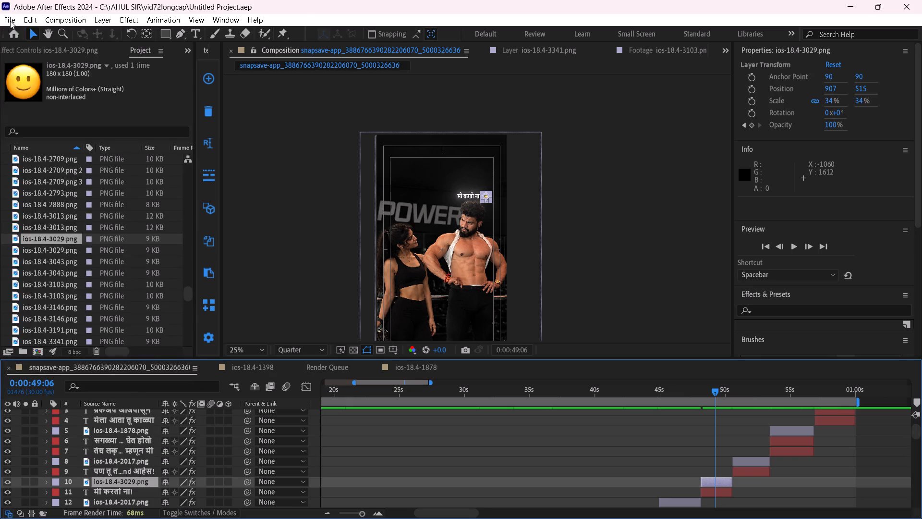
{"action": "left_click", "coordinate": [75, 198]}
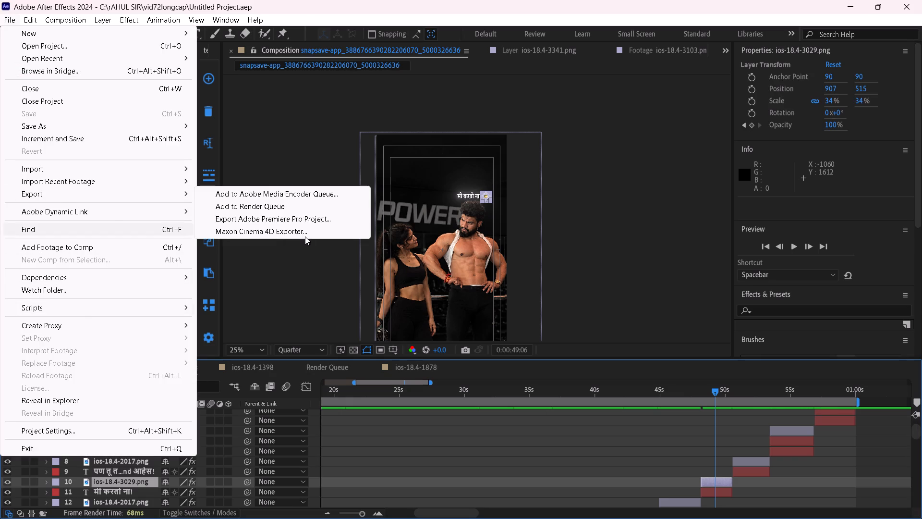
{"action": "left_click", "coordinate": [305, 204]}
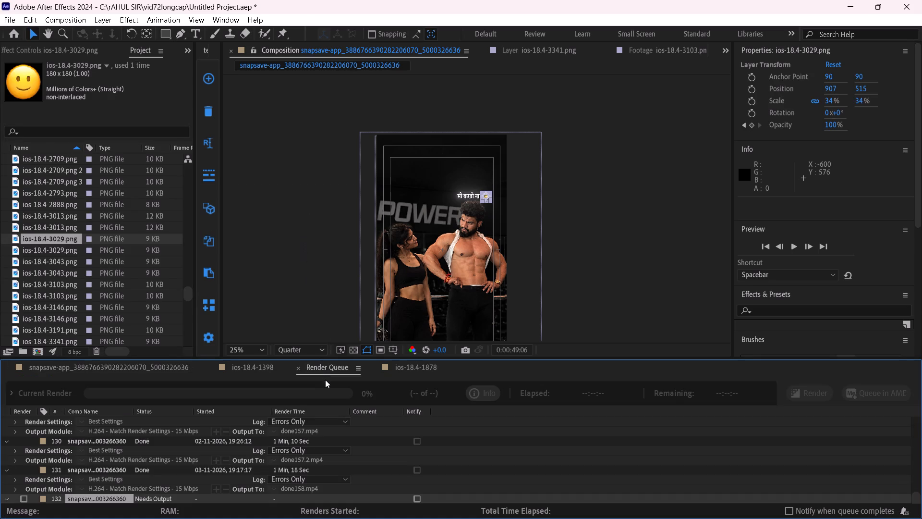
Set the new queue item's output to an H.264 file named done159 in the vid159 folder inside rAHUL SIR.
{"action": "scroll", "coordinate": [322, 446], "scroll_direction": "down", "scroll_amount": 7}
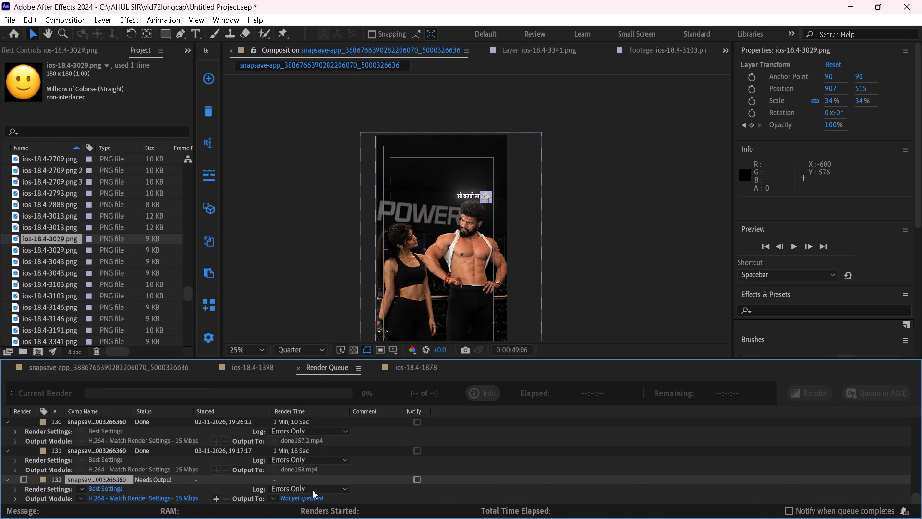
{"action": "left_click", "coordinate": [315, 498]}
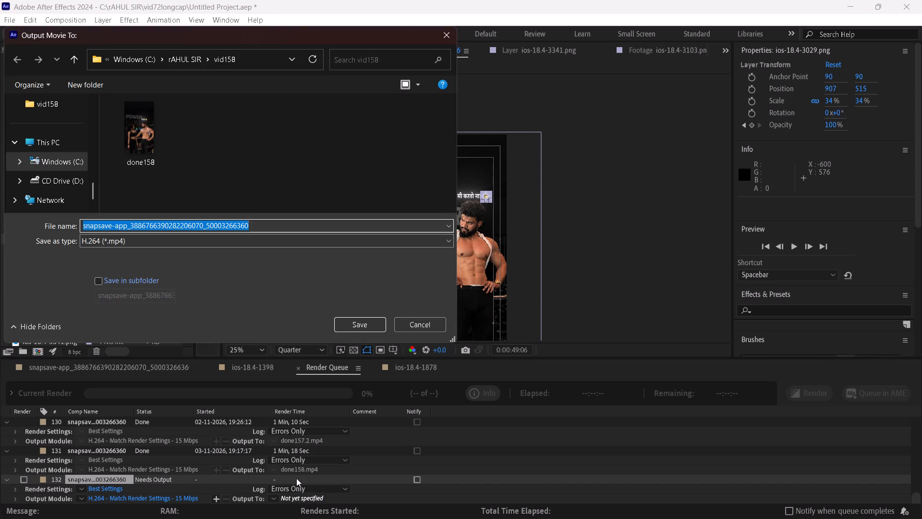
{"action": "scroll", "coordinate": [29, 139], "scroll_direction": "up", "scroll_amount": 2}
{"action": "left_click", "coordinate": [45, 141]}
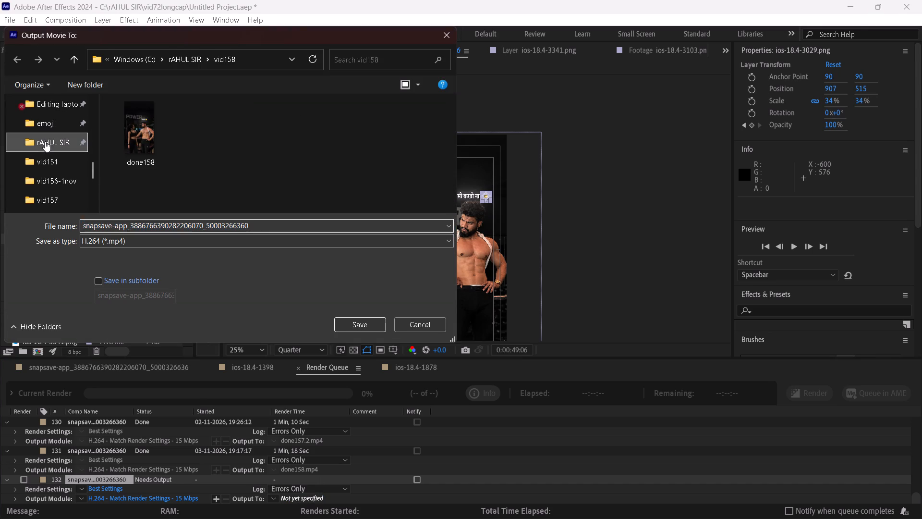
{"action": "scroll", "coordinate": [213, 181], "scroll_direction": "down", "scroll_amount": 14}
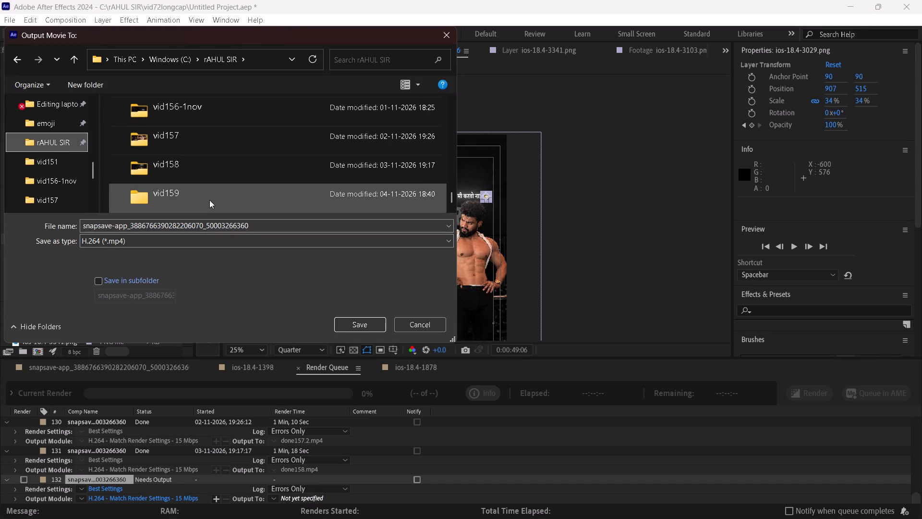
{"action": "double_click", "coordinate": [209, 200]}
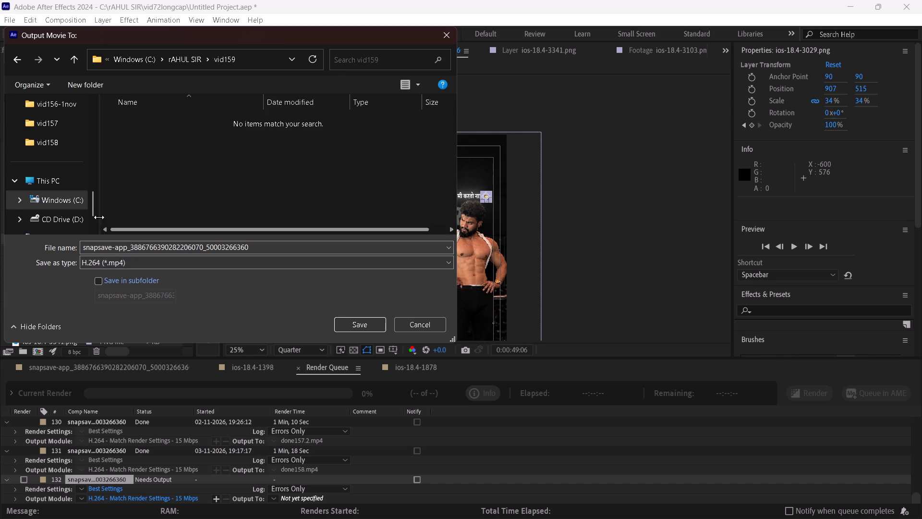
{"action": "scroll", "coordinate": [90, 162], "scroll_direction": "up", "scroll_amount": 2}
{"action": "left_click", "coordinate": [70, 176]}
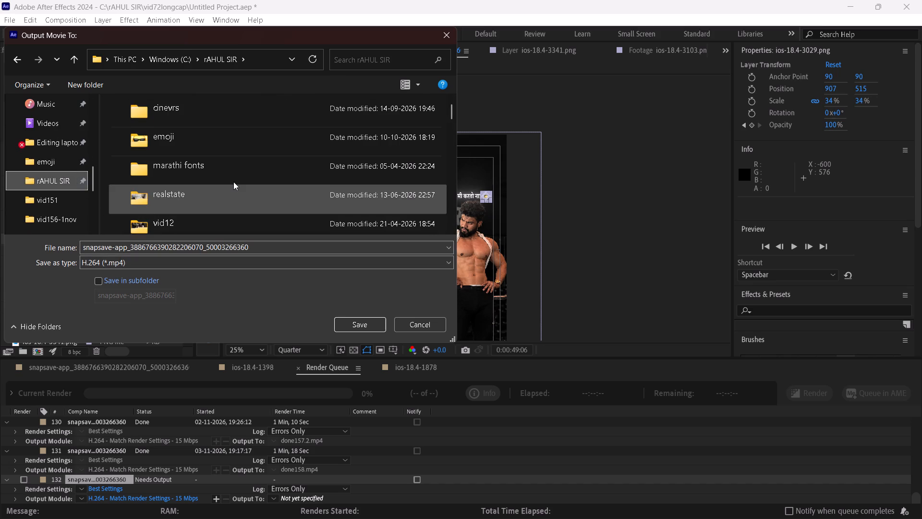
{"action": "scroll", "coordinate": [233, 182], "scroll_direction": "down", "scroll_amount": 18}
{"action": "double_click", "coordinate": [252, 227]}
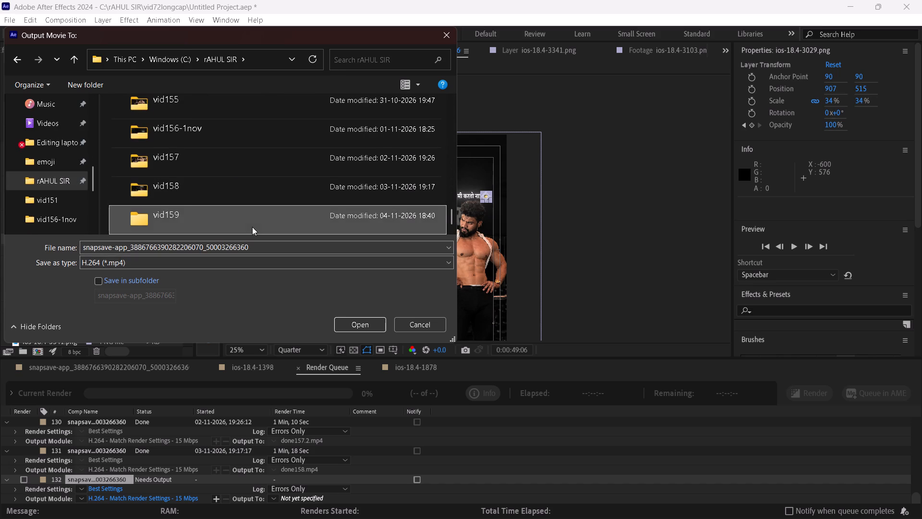
{"action": "left_click", "coordinate": [274, 247]}
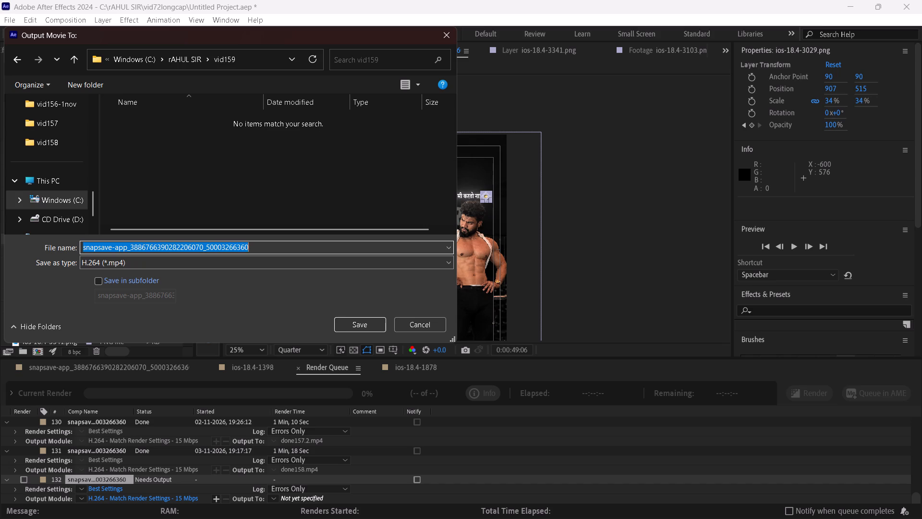
{"action": "key", "text": "BackSpace"}
{"action": "key", "text": "d"}
{"action": "type", "text": "one"}
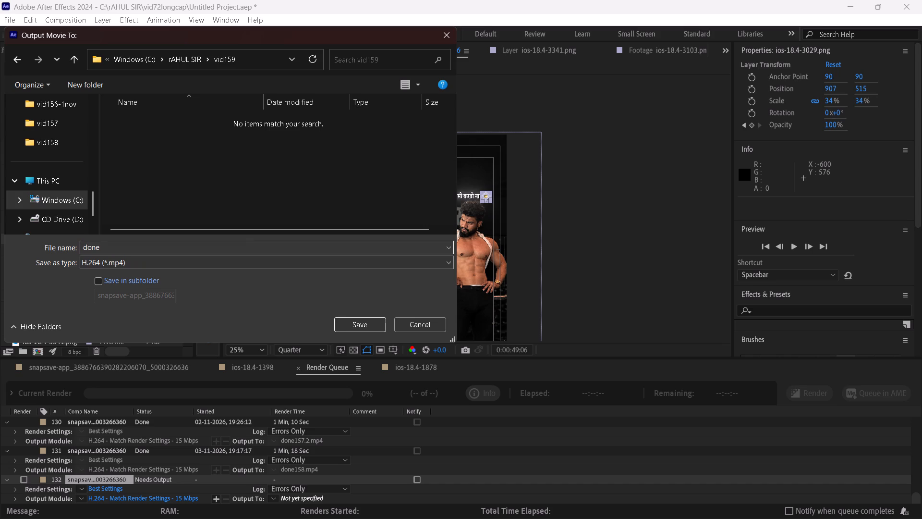
{"action": "type", "text": "15"}
{"action": "key", "text": "9"}
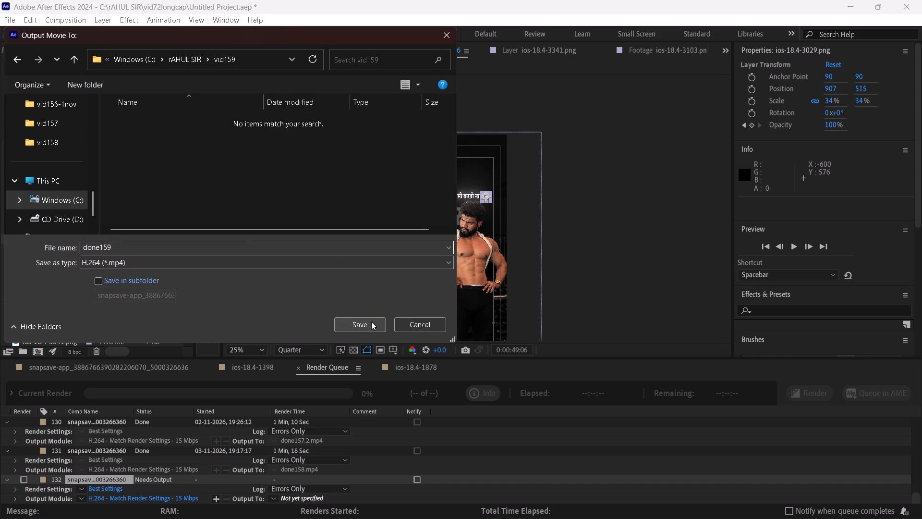
{"action": "left_click", "coordinate": [371, 321]}
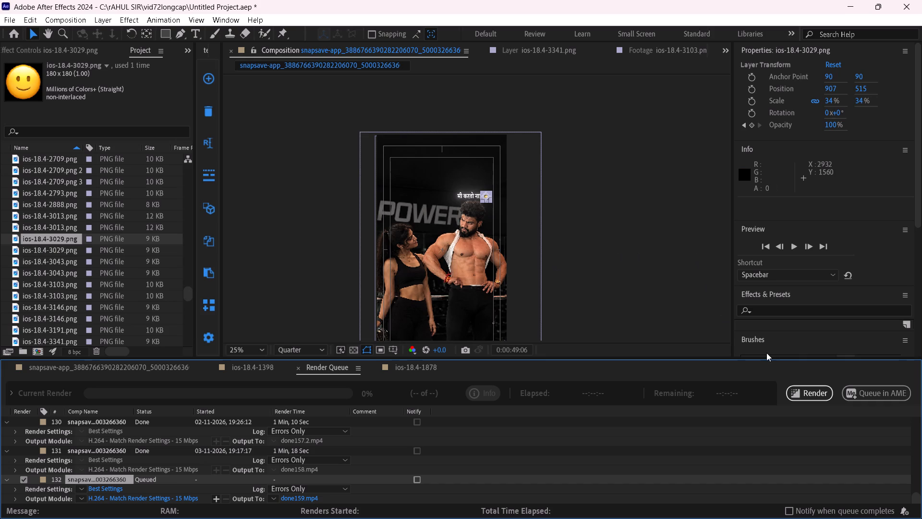
Start rendering the queued done159.mp4 output.
{"action": "left_click", "coordinate": [807, 391]}
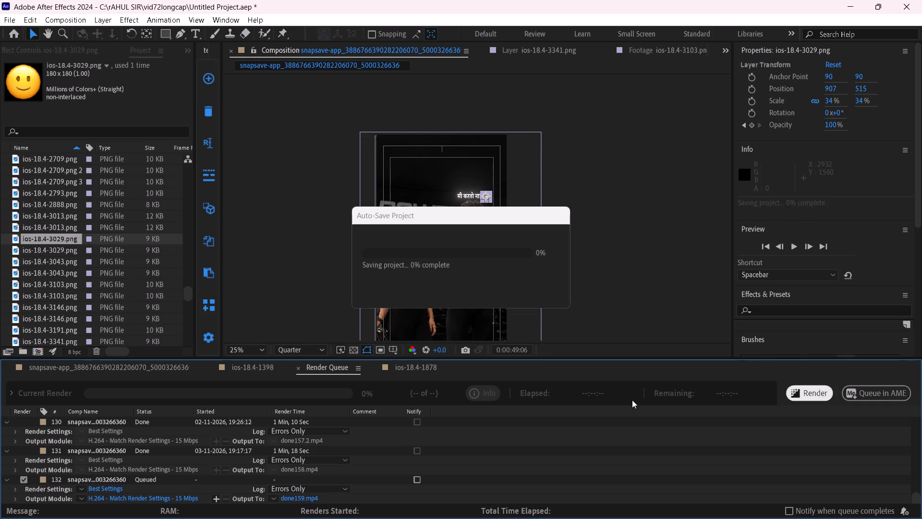
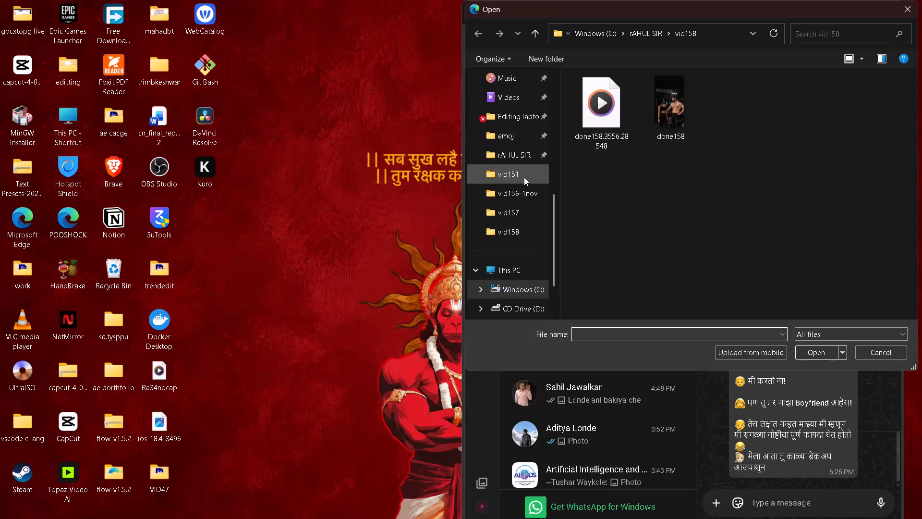
In the WhatsApp chat's file picker in Microsoft Edge, open the vid159 folder inside rAHUL SIR to reach the rendered video.
{"action": "left_click", "coordinate": [519, 159]}
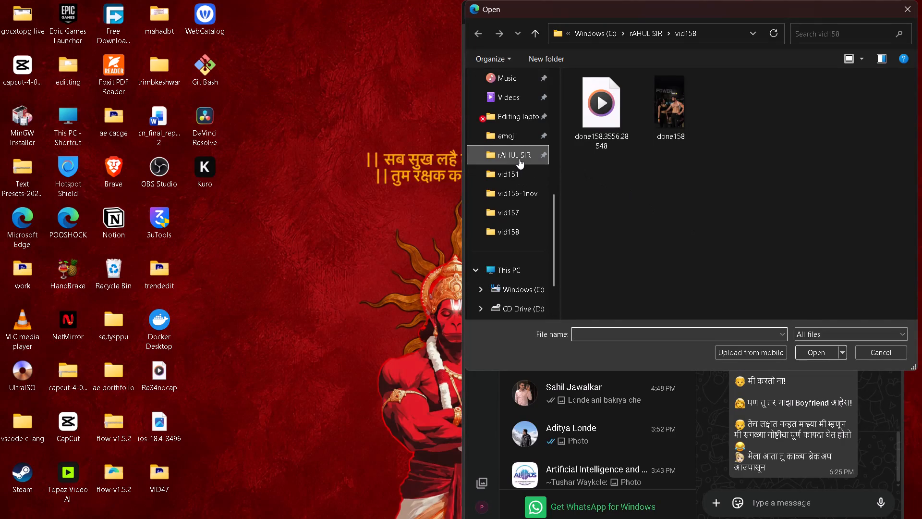
{"action": "scroll", "coordinate": [601, 199], "scroll_direction": "down", "scroll_amount": 5}
{"action": "double_click", "coordinate": [658, 307]}
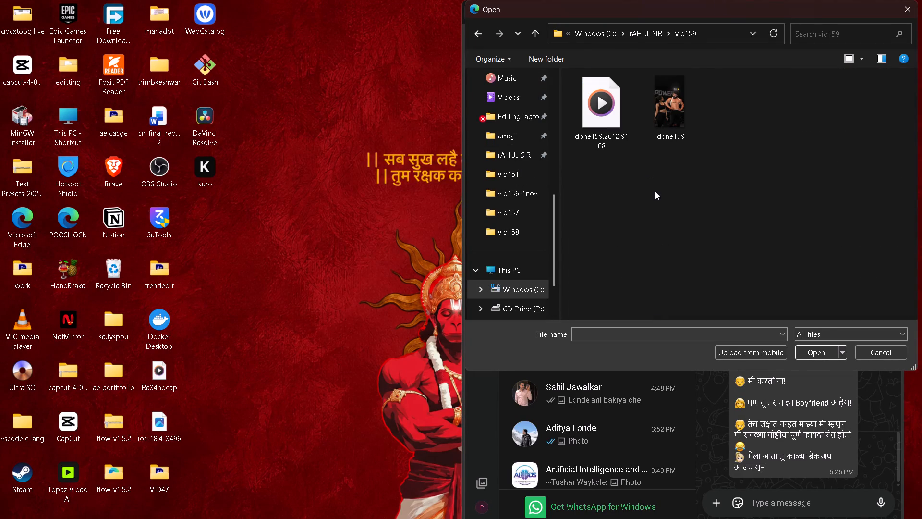
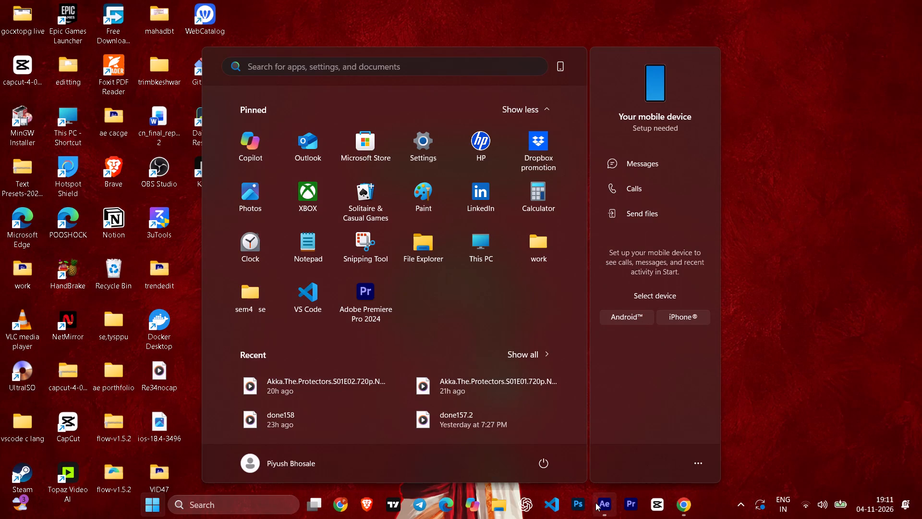
Switch to After Effects and close it, answering the dialog so the project is exited.
{"action": "left_click", "coordinate": [600, 464]}
{"action": "left_click", "coordinate": [903, 0]}
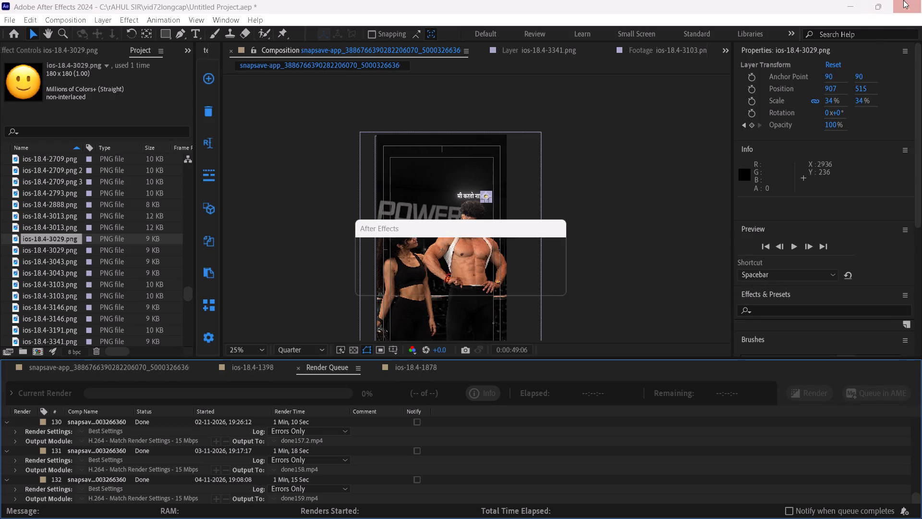
{"action": "left_click", "coordinate": [411, 282]}
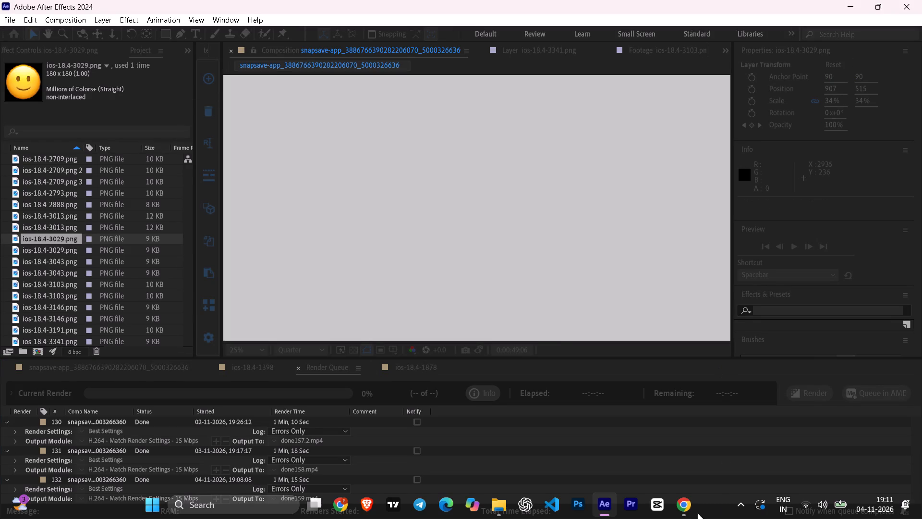
Close the remaining Chrome and File Explorer windows to leave only the desktop.
{"action": "left_click", "coordinate": [721, 395]}
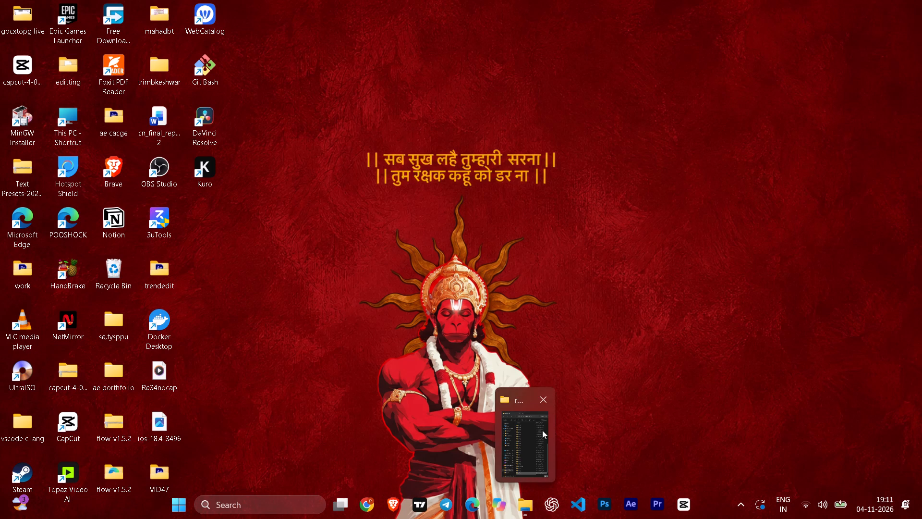
{"action": "left_click", "coordinate": [537, 403]}
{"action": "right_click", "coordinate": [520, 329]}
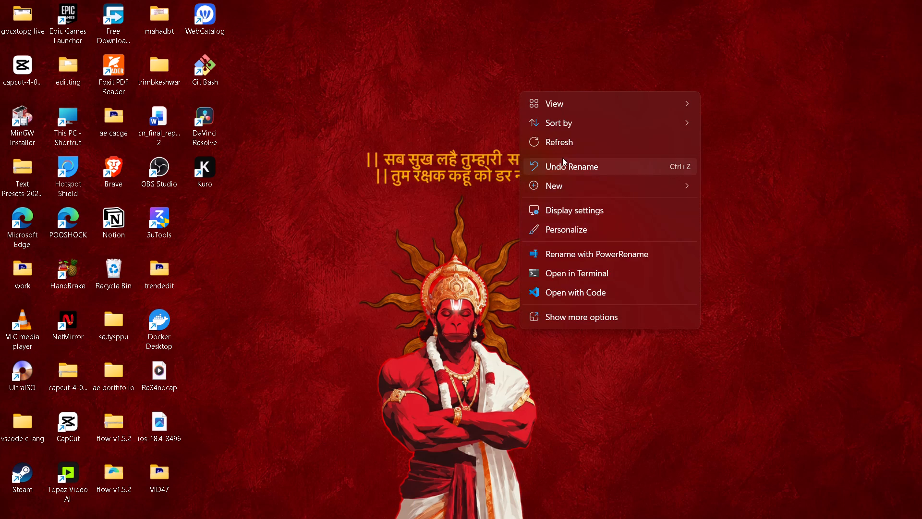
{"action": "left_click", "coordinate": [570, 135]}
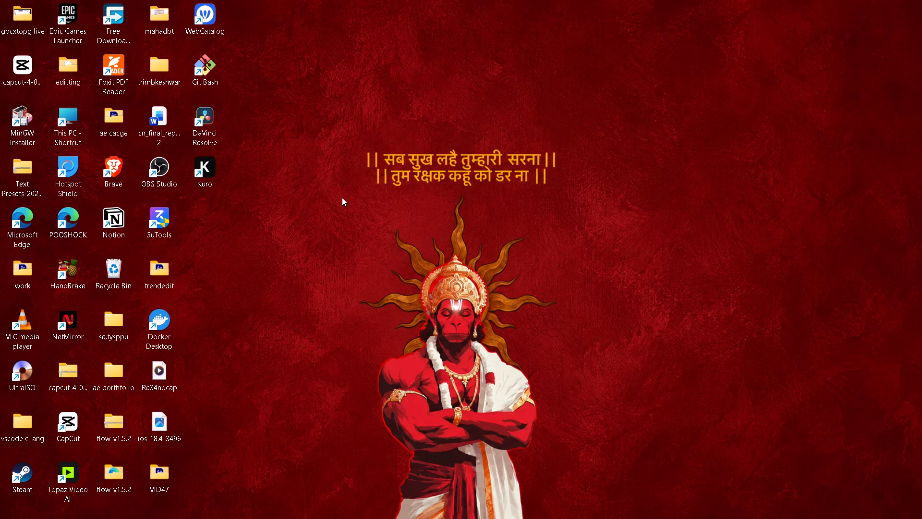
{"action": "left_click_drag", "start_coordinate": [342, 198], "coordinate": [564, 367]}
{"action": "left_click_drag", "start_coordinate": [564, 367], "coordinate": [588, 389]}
Shut down the computer from the empty desktop.
{"action": "key", "text": "alt+F4"}
{"action": "key", "text": "Return"}
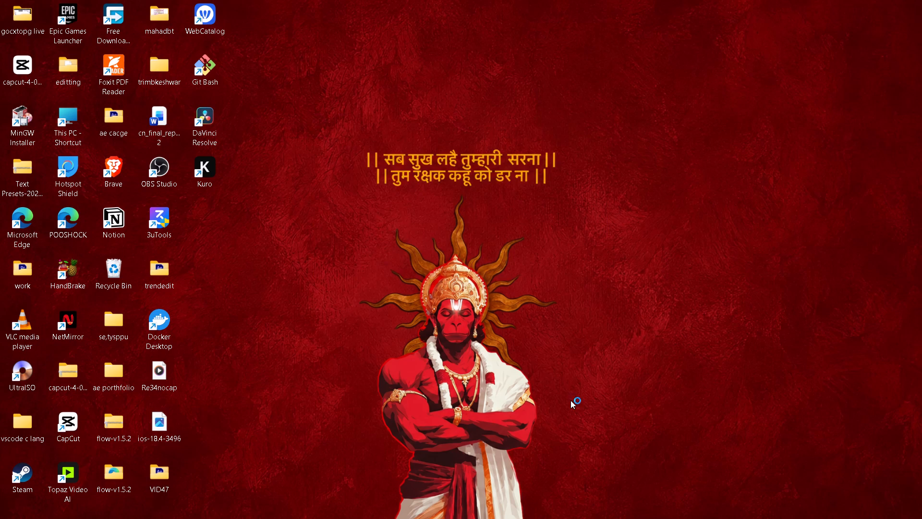